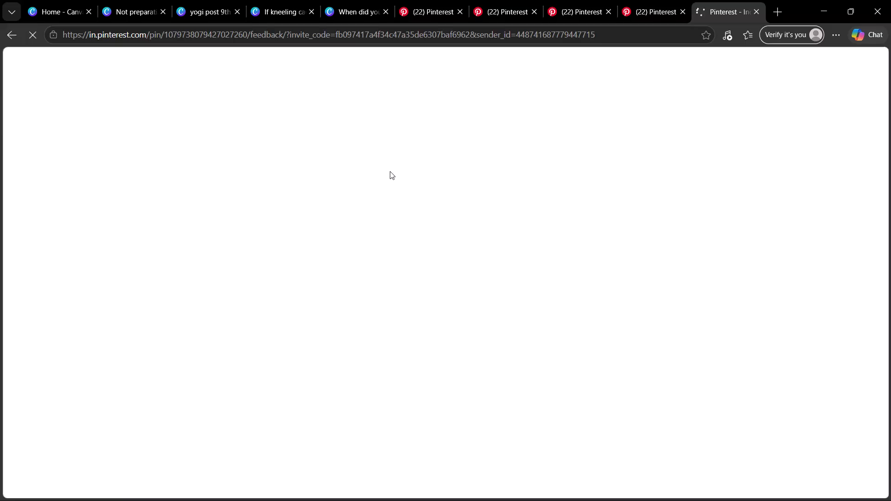
Save the Mindfulness carousel's third slide, "You don't need fancy rituals", as a JPG image in the Downloads folder.
click(303, 256)
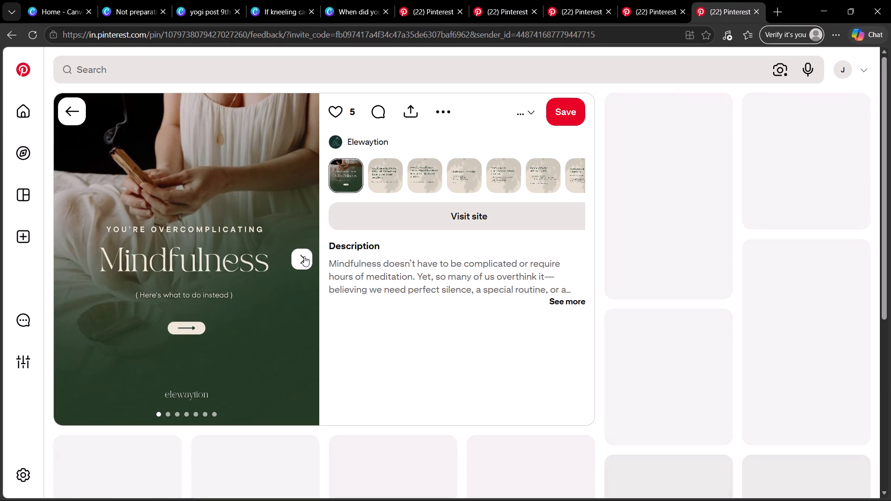
click(305, 257)
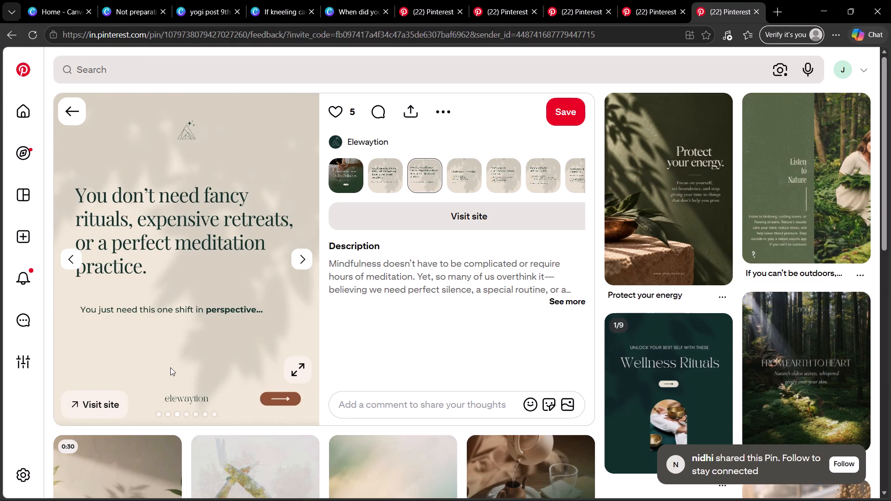
right_click(149, 252)
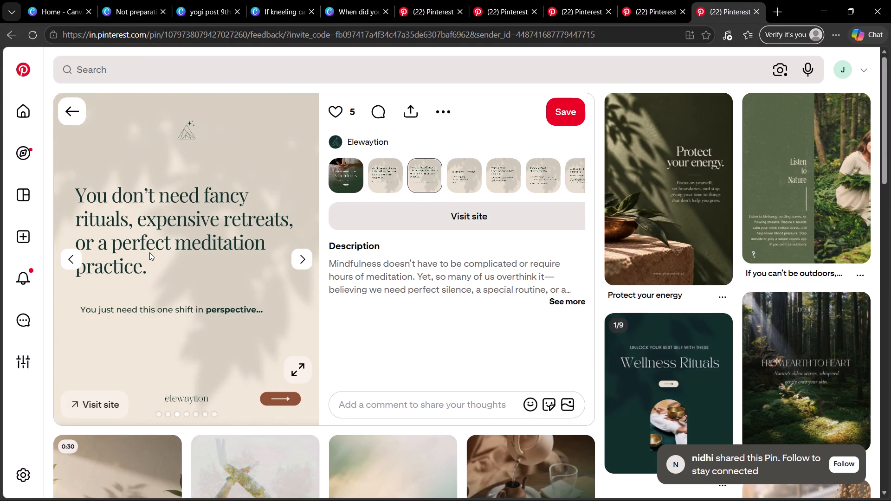
click(203, 287)
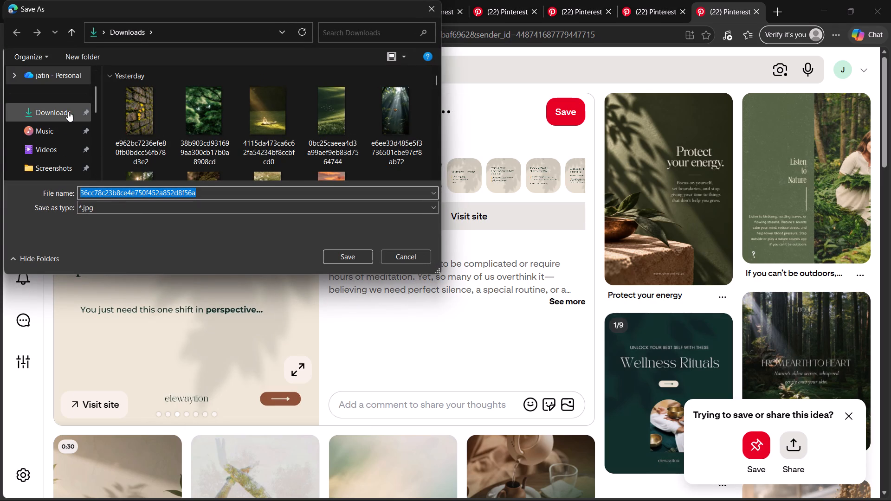
click(74, 121)
click(337, 248)
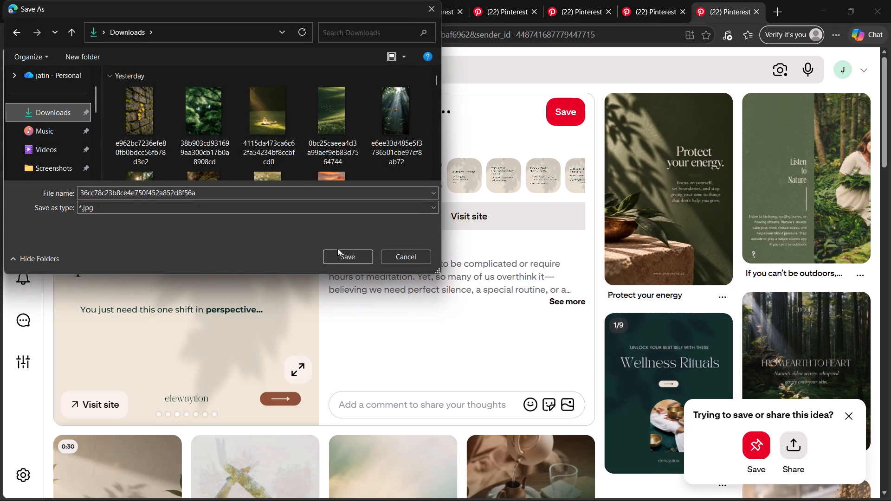
click(337, 250)
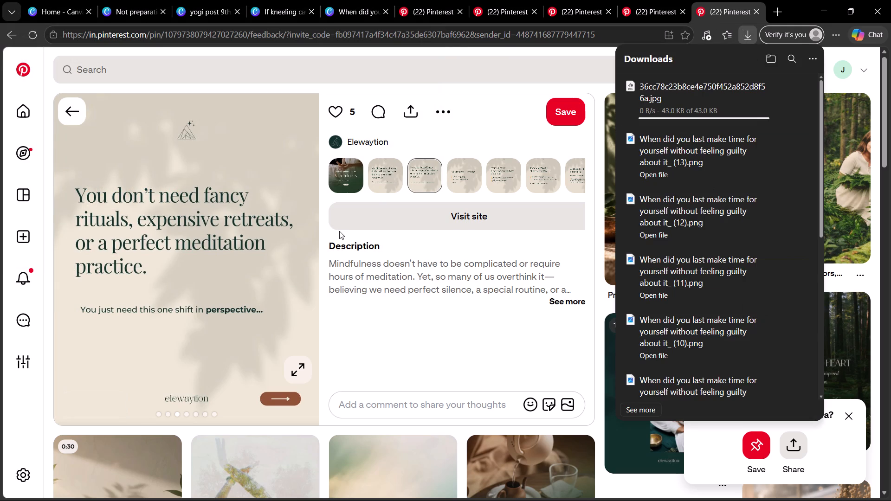
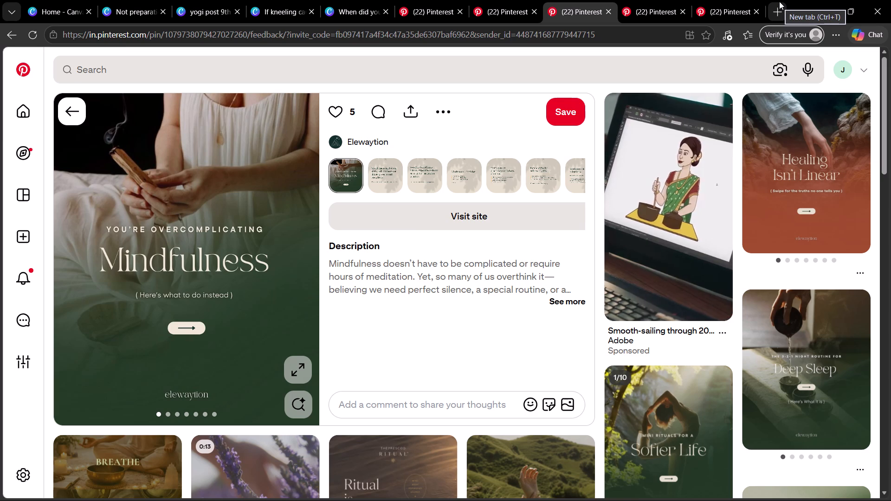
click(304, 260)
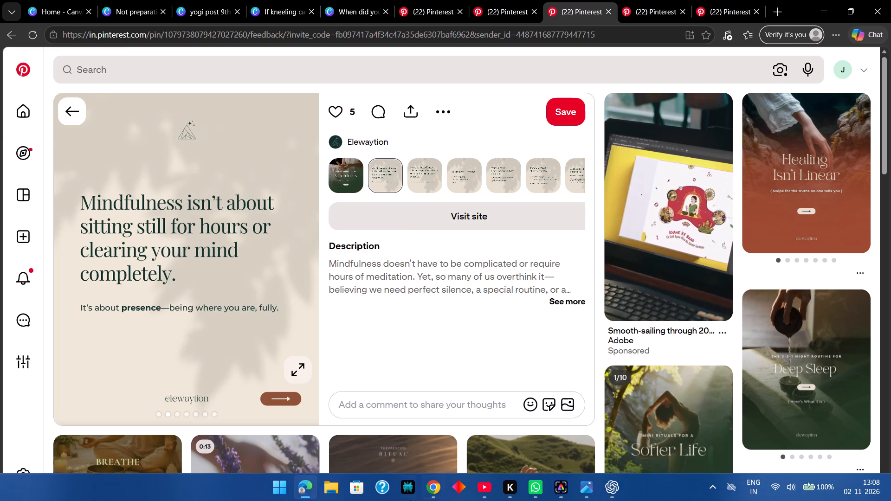
Switch to Google Chrome, search Google for "vivo 200fe" in a new tab and examine the full AI Overview of its specifications.
click(439, 485)
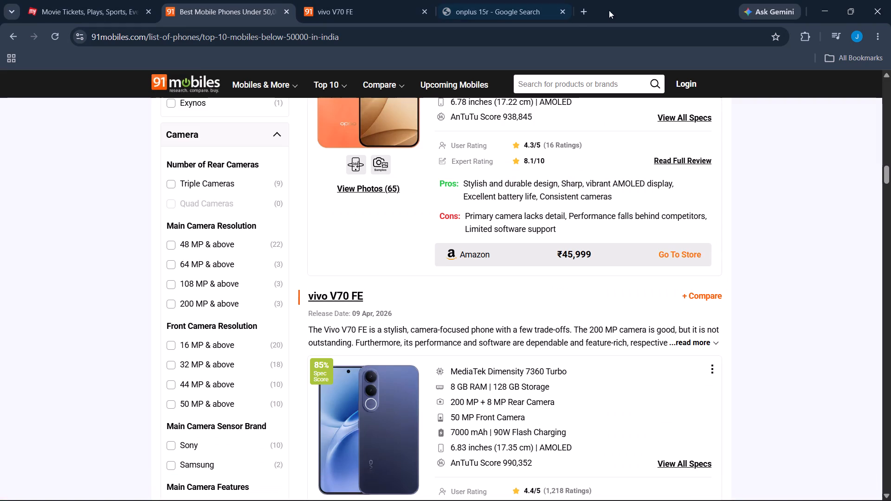
click(581, 8)
text(vivo)
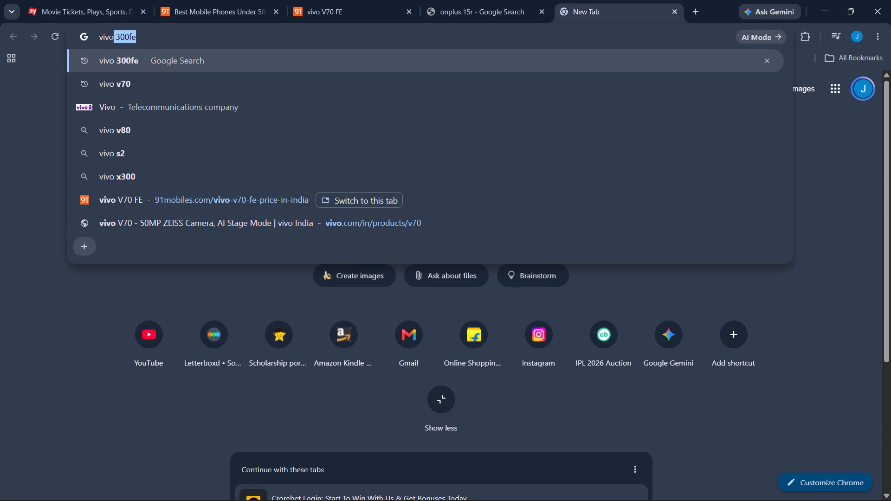
key(space)
text(200)
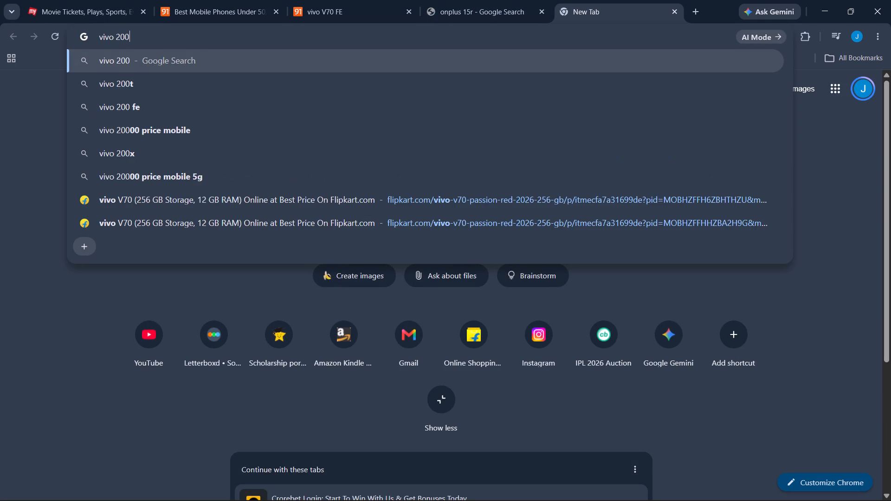
text(fe)
key(Return)
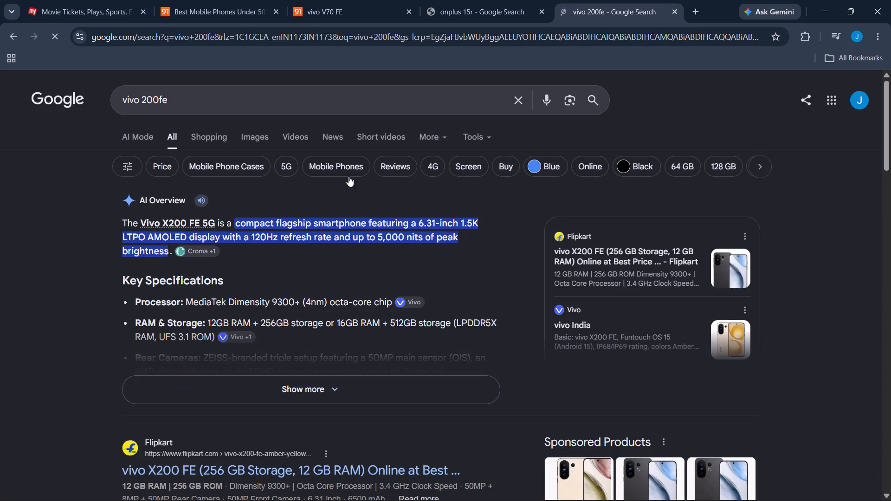
click(312, 390)
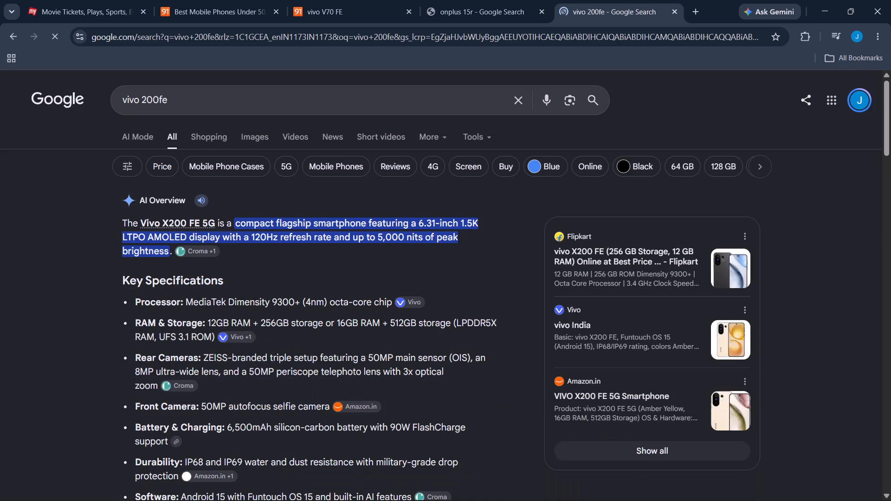
drag(372, 328, 381, 330)
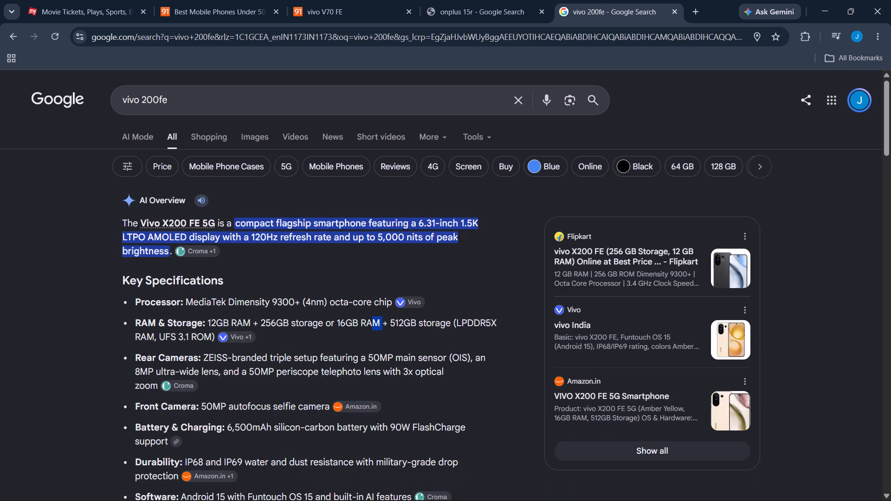
click(379, 367)
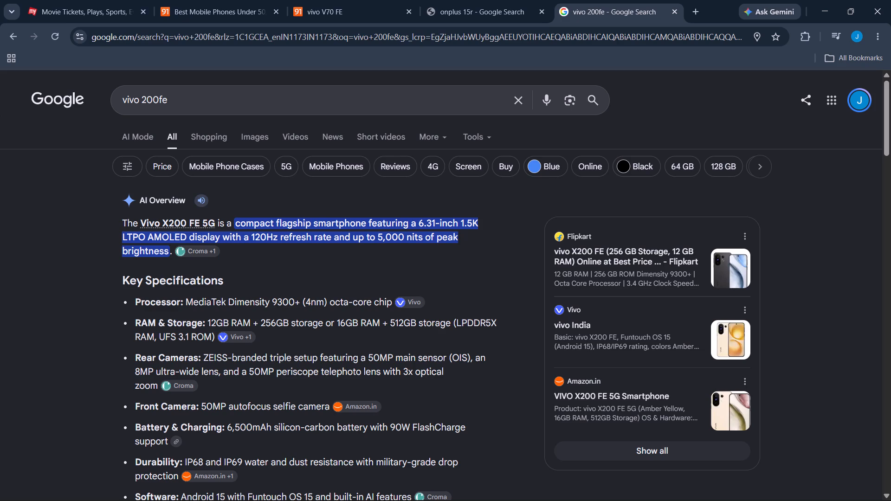
Open the Flipkart listing for the vivo X200 FE and examine its price, offers, product details and reviews.
scroll(363, 376, down, 7)
scroll(343, 344, down, 2)
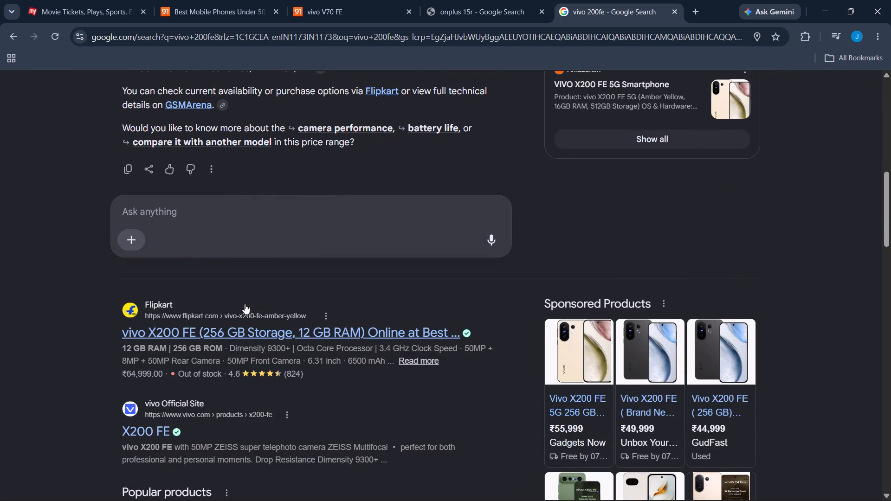
click(245, 304)
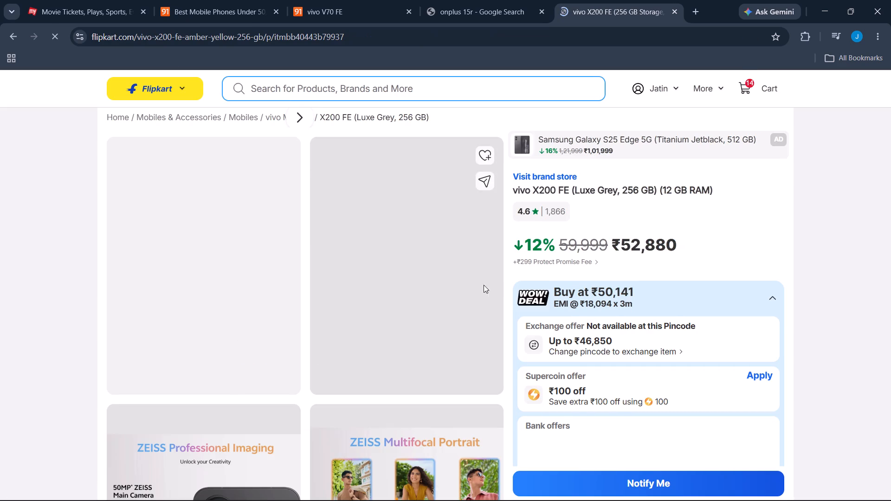
drag(536, 191, 550, 190)
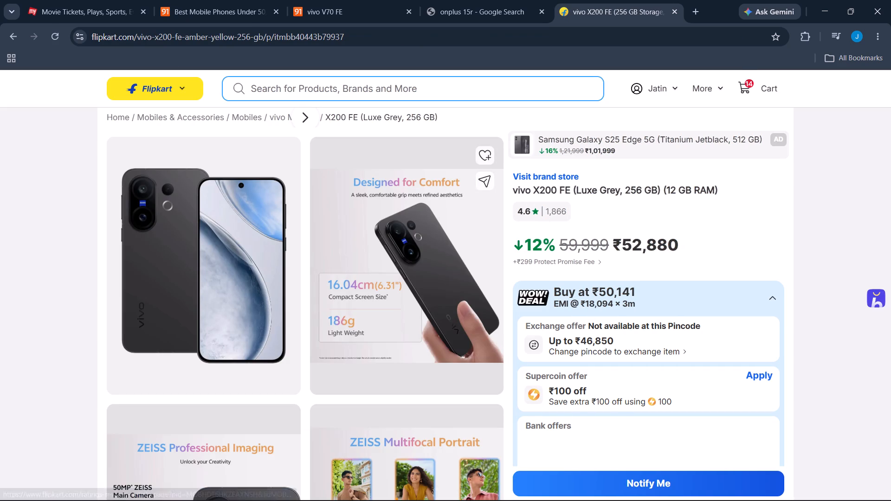
drag(550, 190, 565, 188)
click(565, 188)
scroll(591, 212, down, 3)
scroll(593, 213, up, 4)
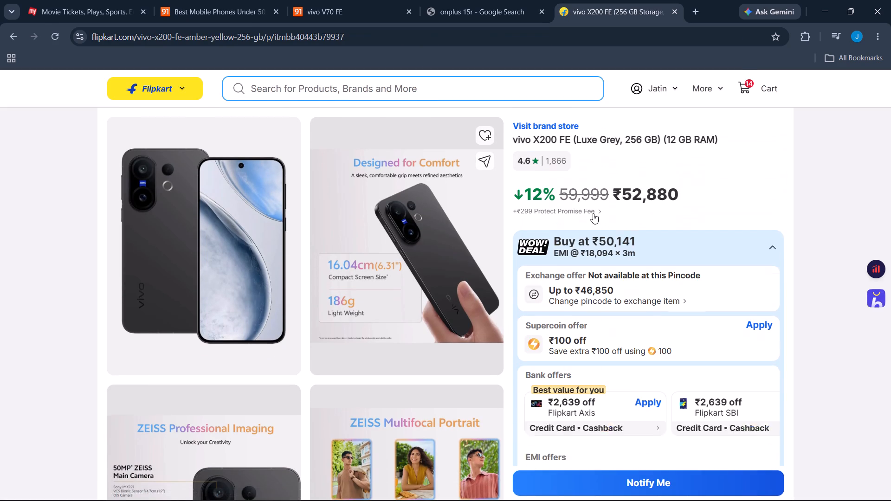
scroll(568, 221, down, 16)
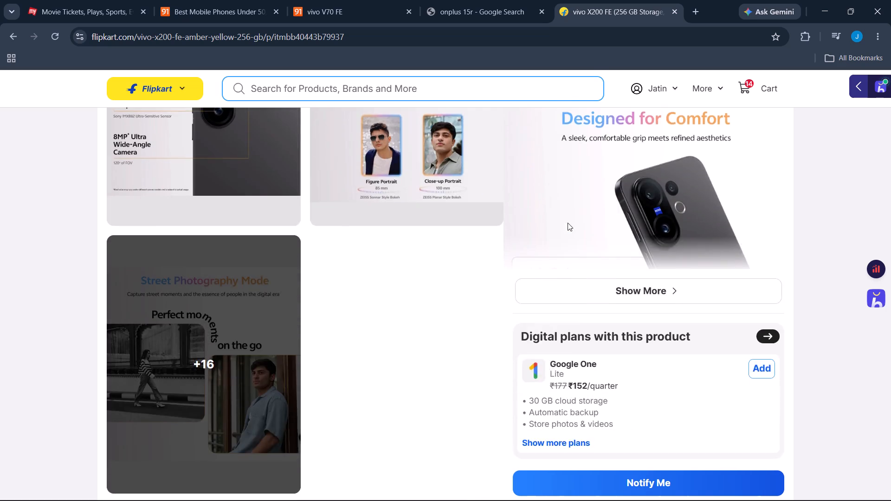
scroll(568, 223, up, 7)
scroll(568, 223, down, 8)
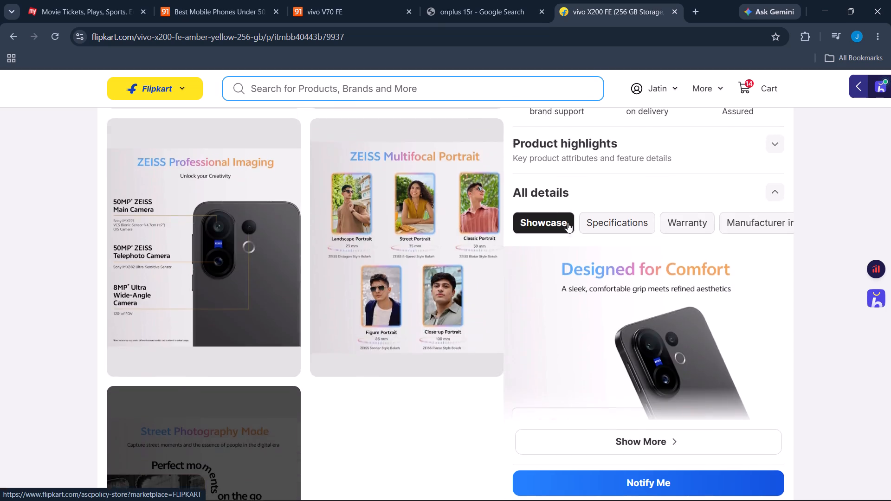
scroll(568, 223, down, 8)
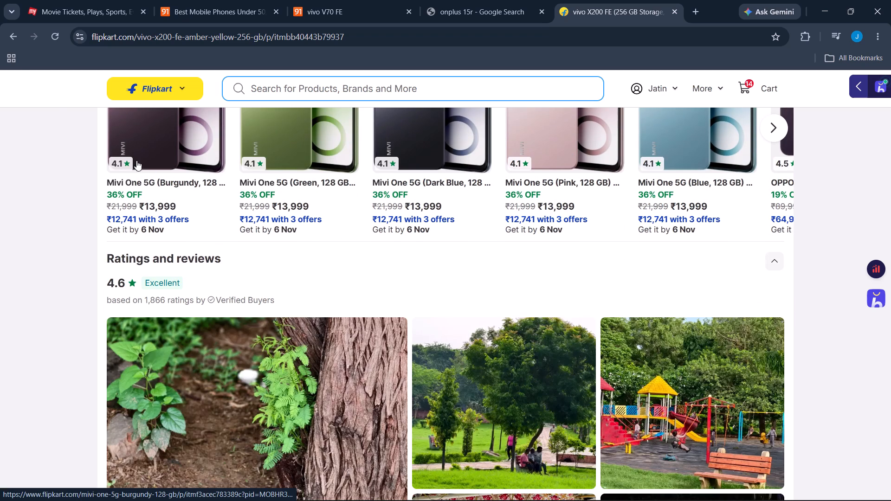
Return to the Google results and search for "vivo x200 fe release date".
click(0, 34)
click(211, 91)
scroll(212, 104, up, 10)
click(203, 108)
key(space)
text(re)
key(Down)
key(Down)
key(Return)
key(Return)
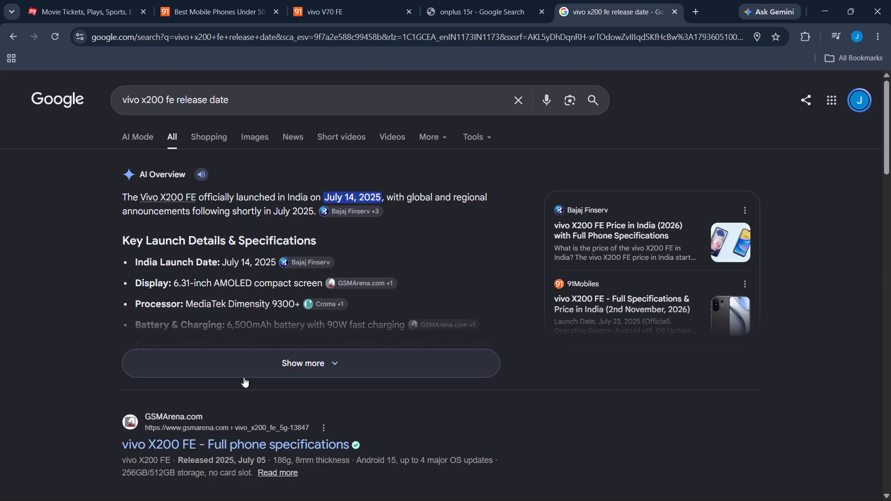
scroll(244, 377, down, 1)
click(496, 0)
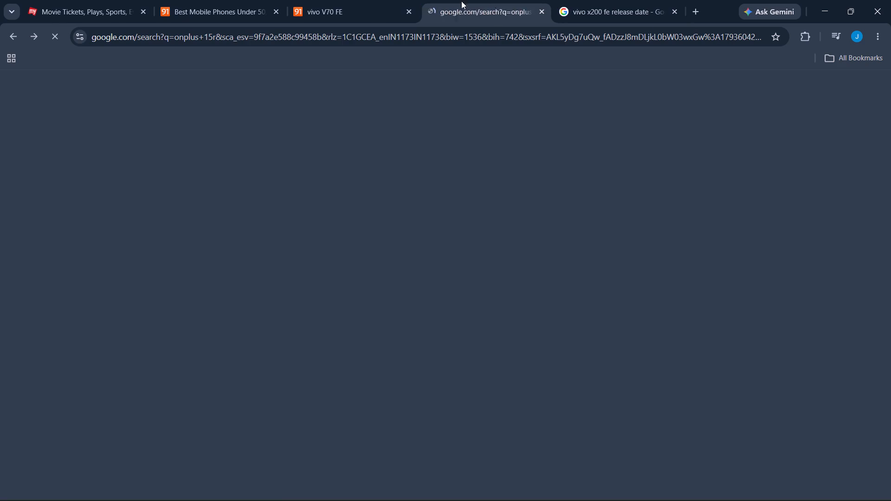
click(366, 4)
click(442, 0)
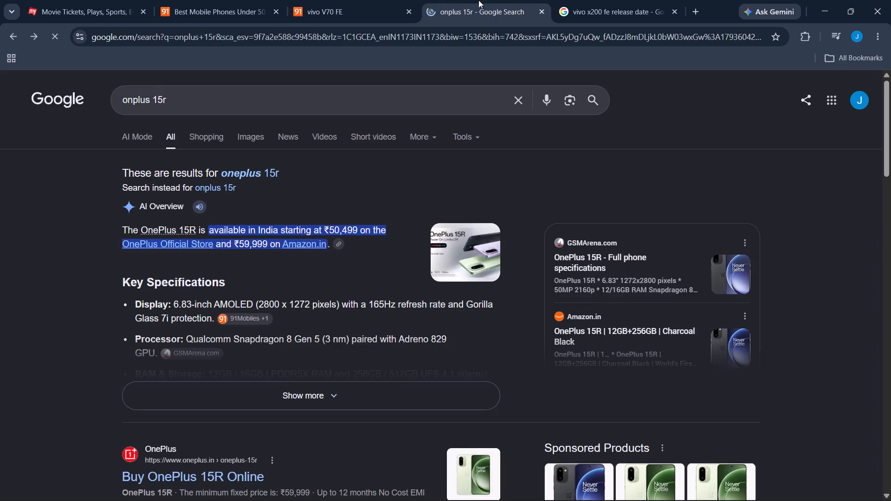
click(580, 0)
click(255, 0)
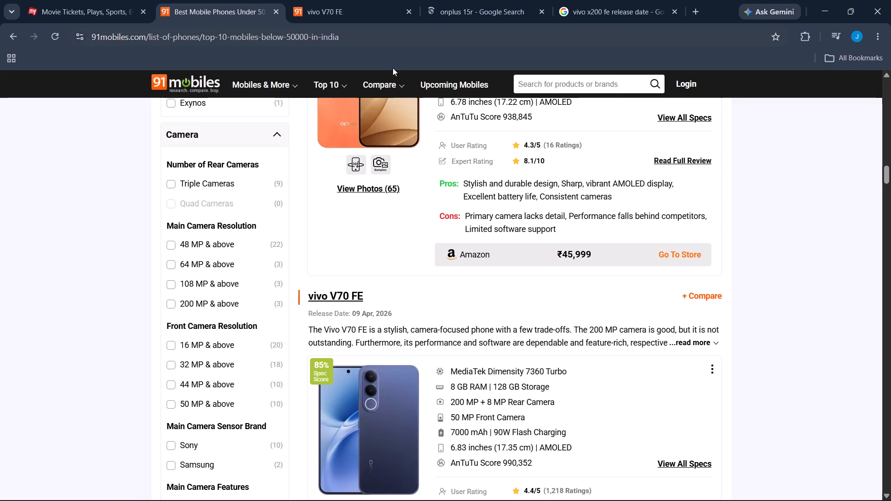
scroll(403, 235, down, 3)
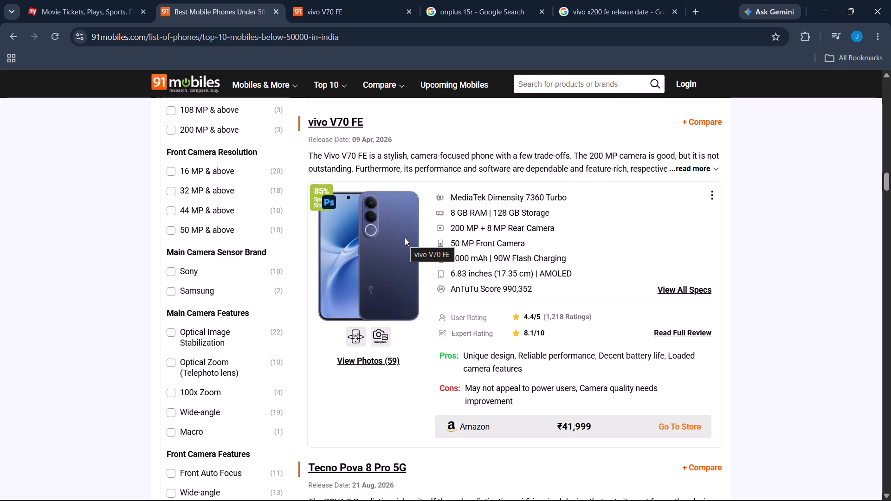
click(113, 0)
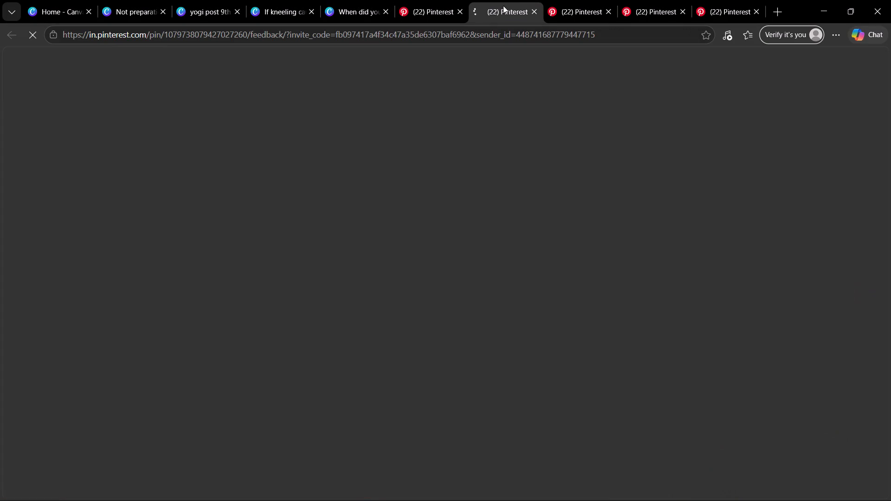
click(193, 0)
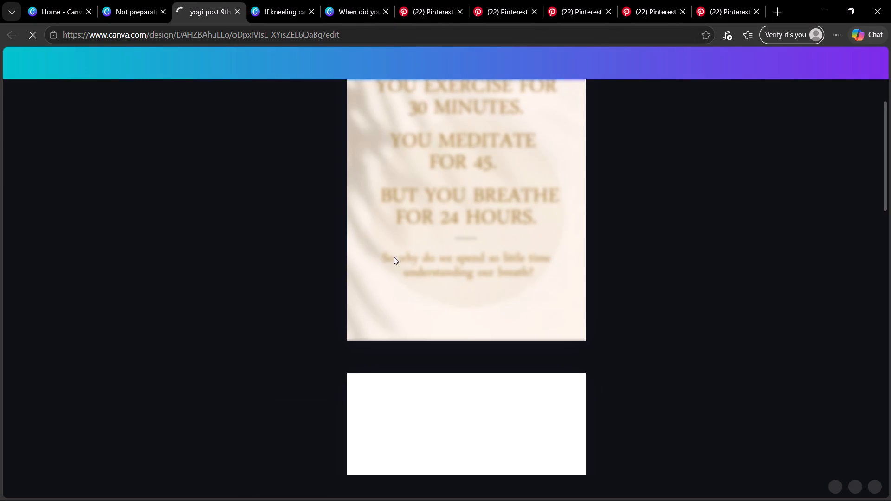
click(94, 0)
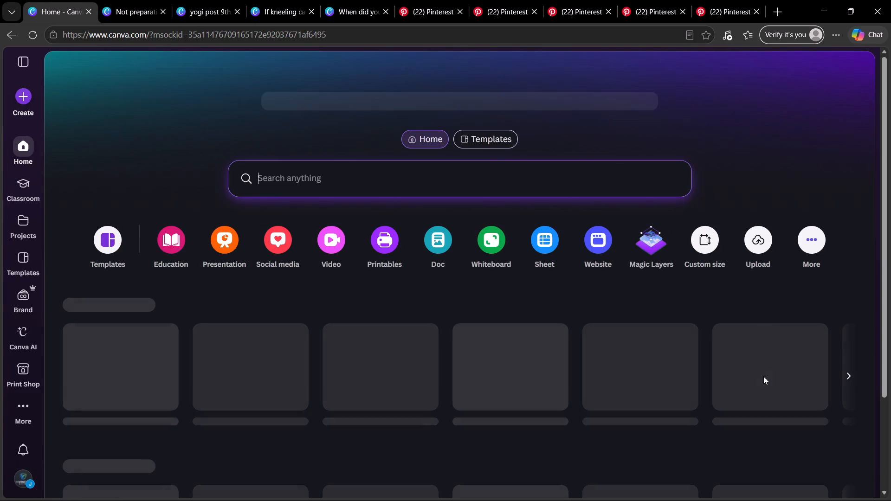
click(757, 241)
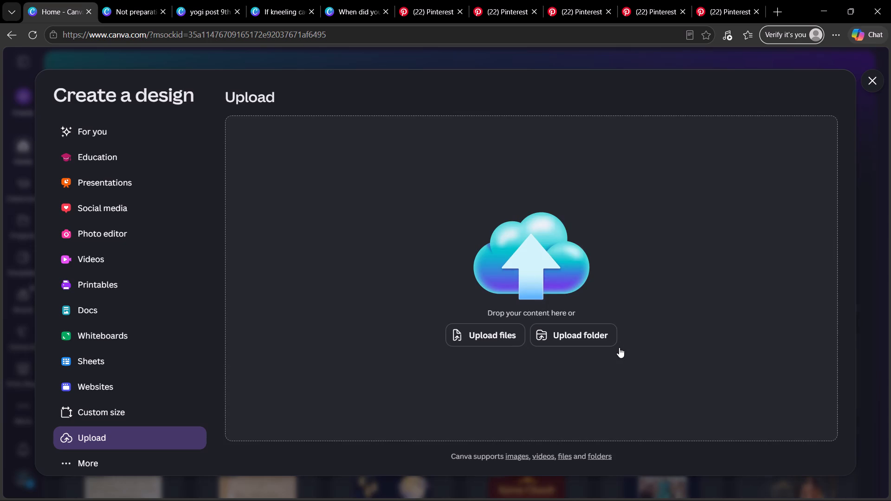
click(619, 347)
double_click(619, 347)
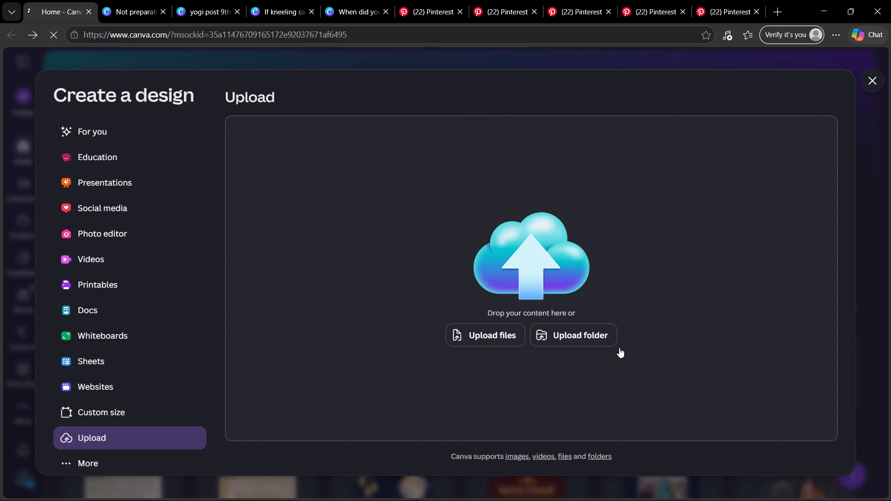
drag(619, 347, 431, 196)
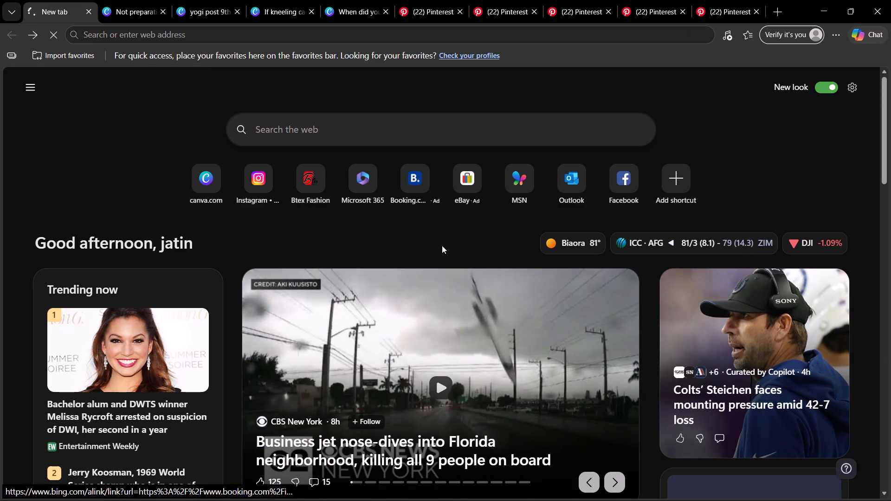
Upload the WhatsApp moss-and-hand image from Downloads to Canva and use it in a new custom-size design of 716 × 896 px.
drag(517, 270, 533, 273)
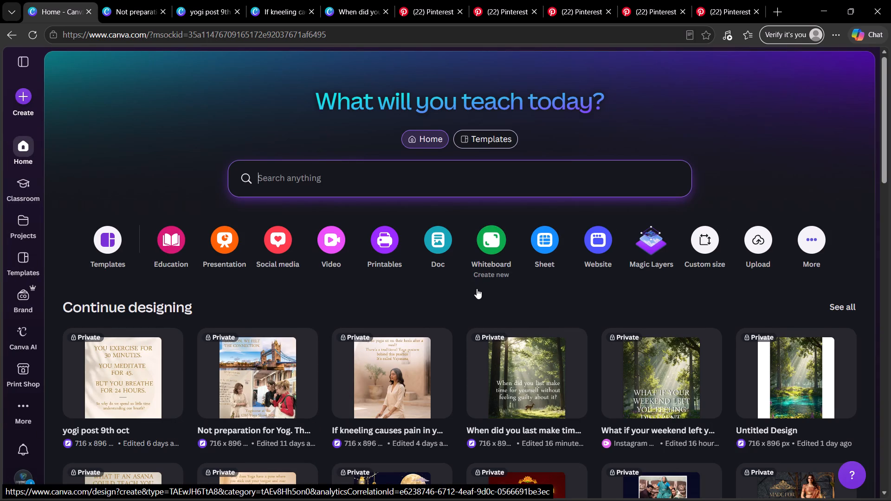
scroll(471, 293, down, 2)
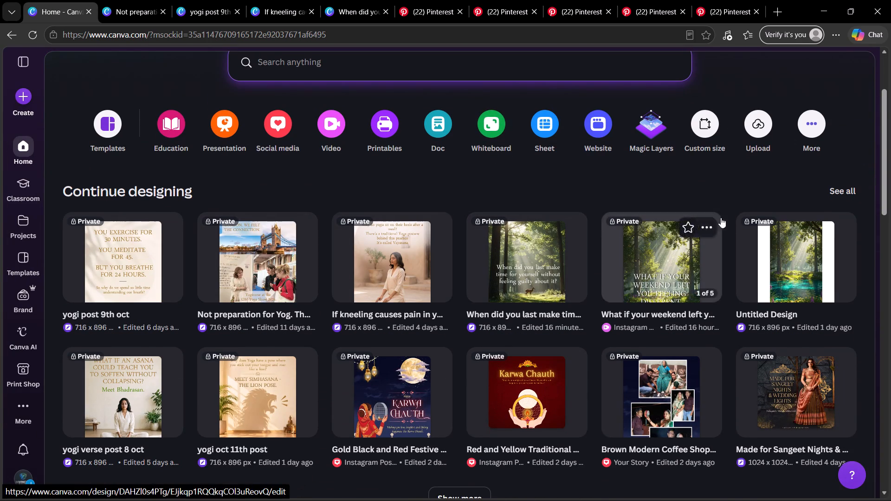
click(751, 134)
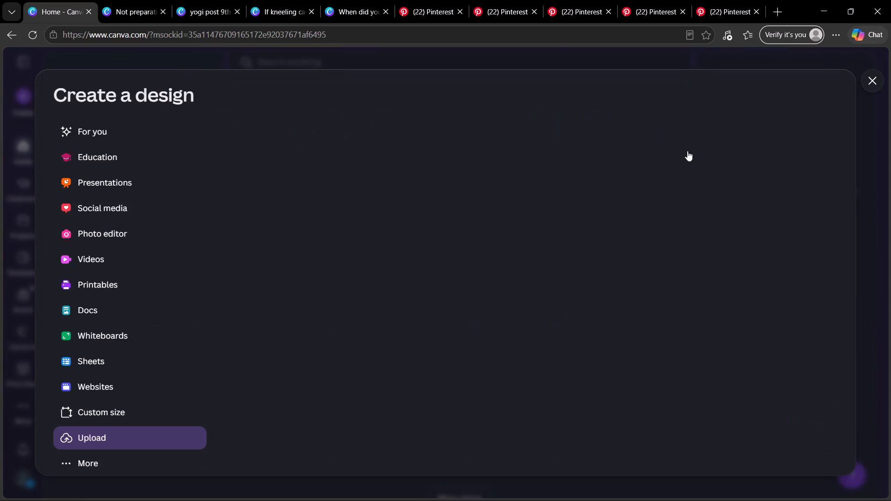
click(470, 340)
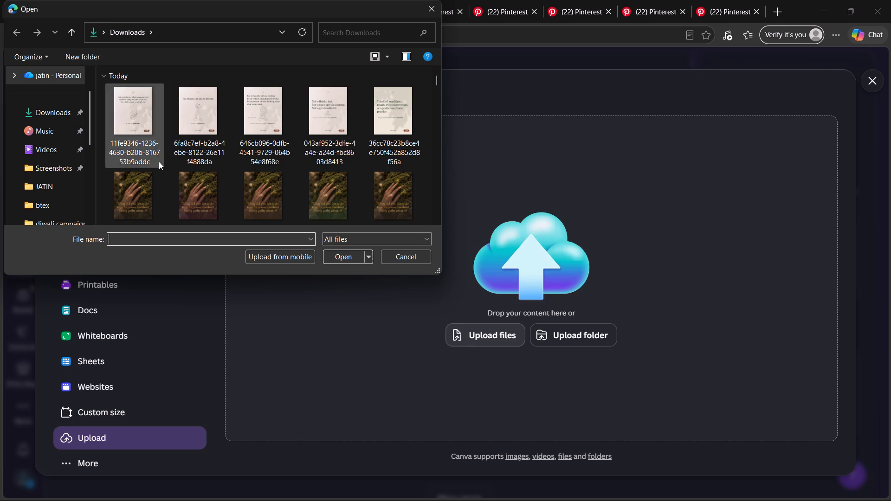
click(152, 173)
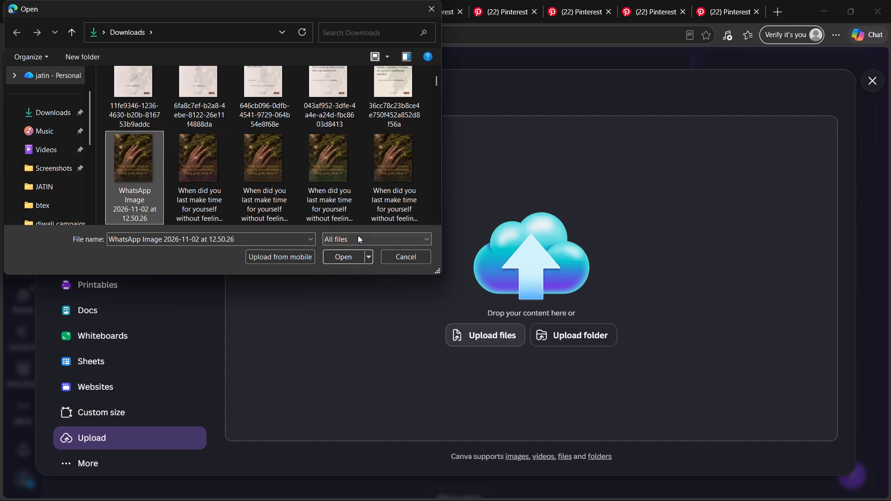
click(343, 252)
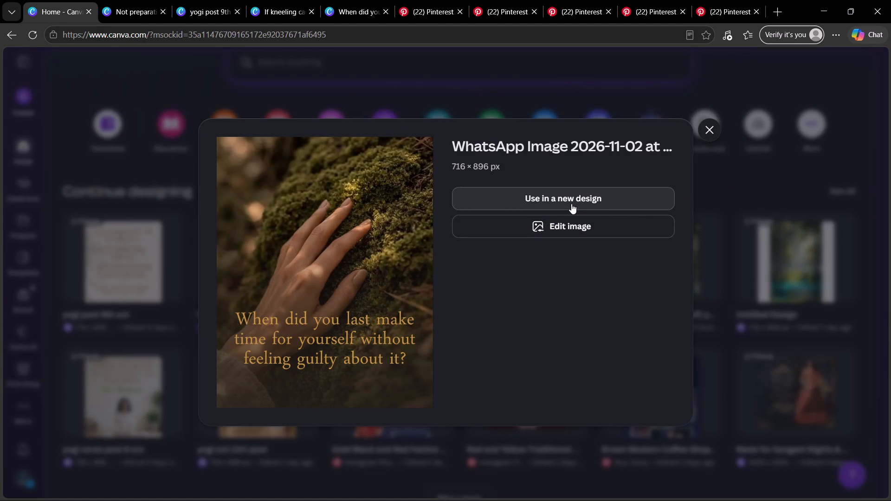
click(571, 203)
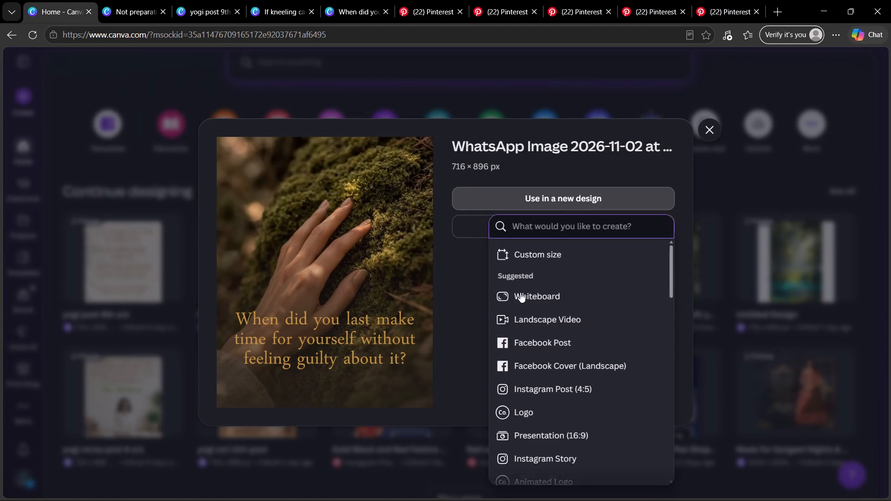
click(536, 257)
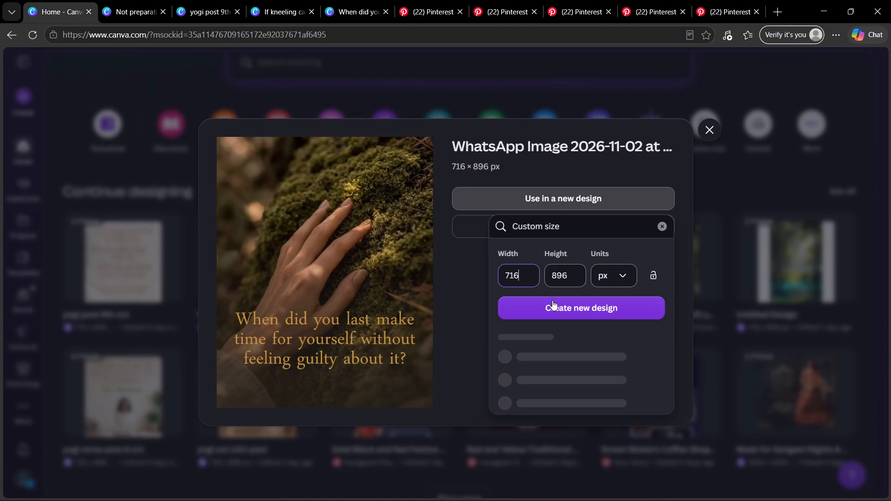
click(555, 303)
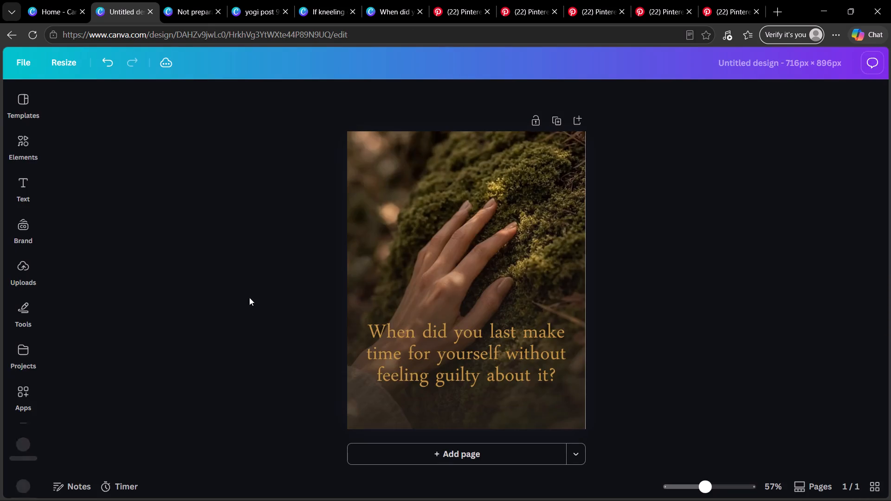
Select the moss-and-hand image that fills the design page.
click(504, 287)
click(580, 278)
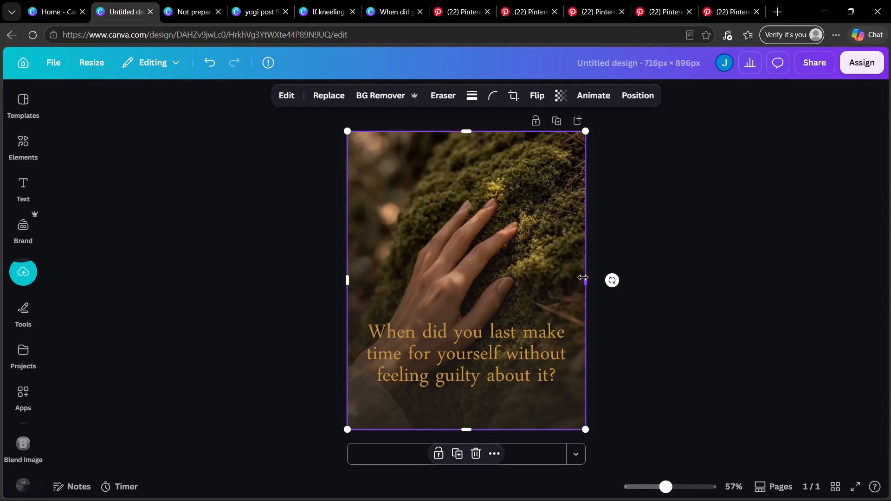
Stretch the moss cover image slightly past the page's right edge so that it fills the full width.
click(689, 245)
click(538, 239)
drag(585, 265, 587, 265)
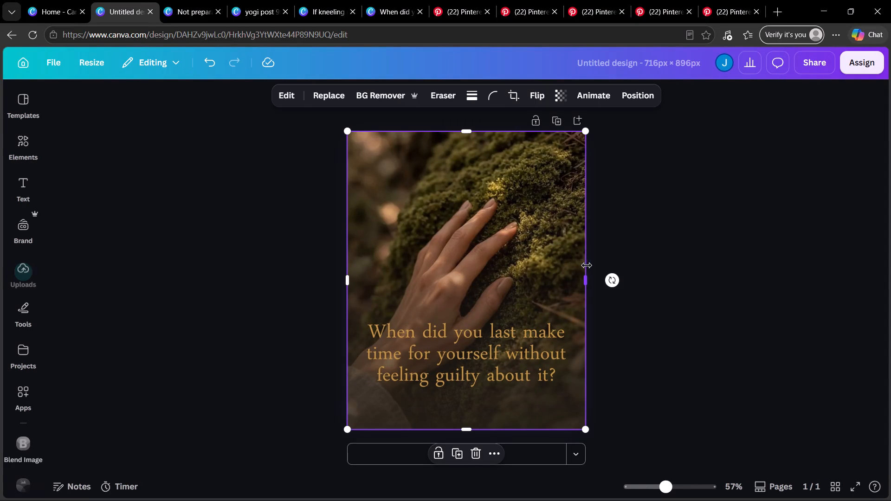
drag(587, 265, 589, 264)
click(645, 237)
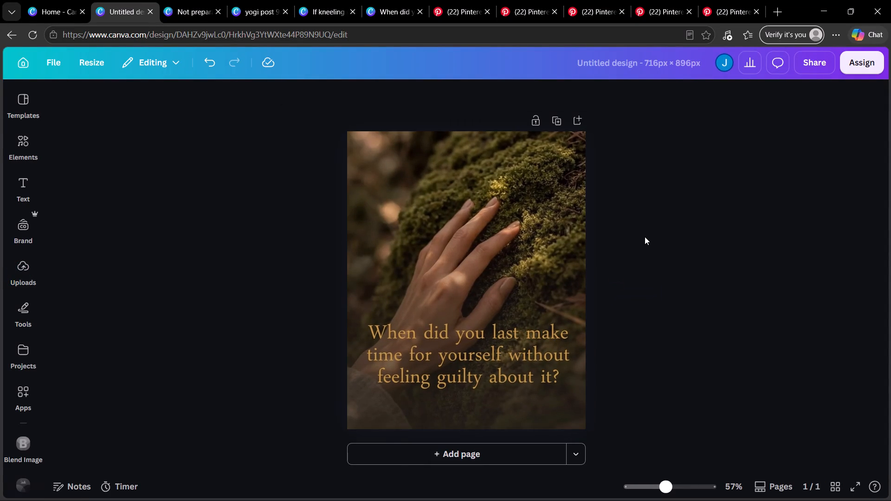
Add a blank second page to the design.
click(393, 448)
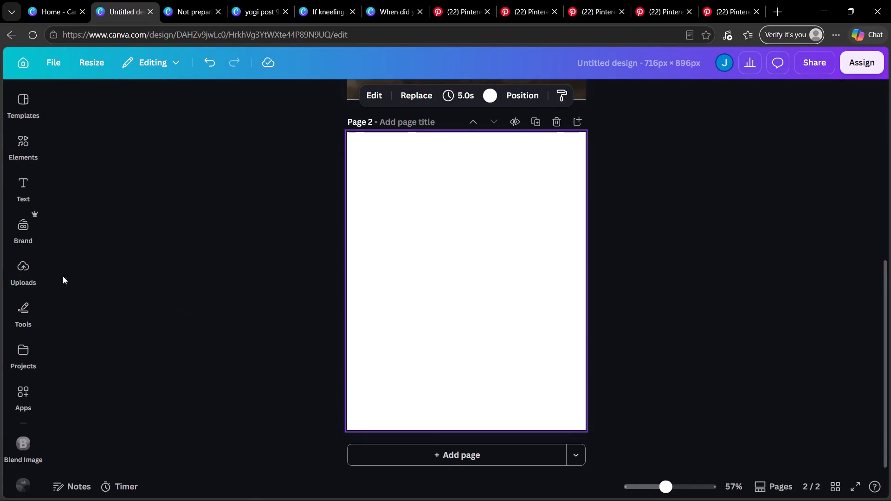
Upload the four slide images saved from Gemini in Downloads to the Canva uploads.
click(32, 269)
click(118, 142)
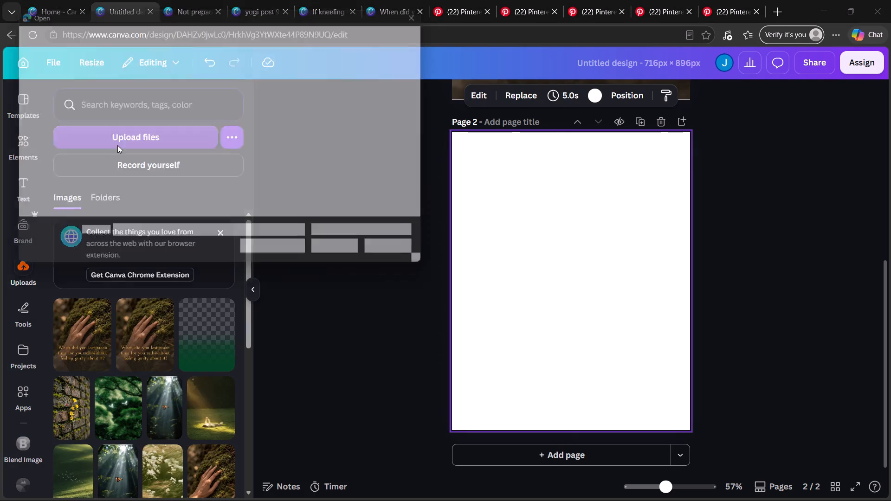
ctrl+click(133, 120)
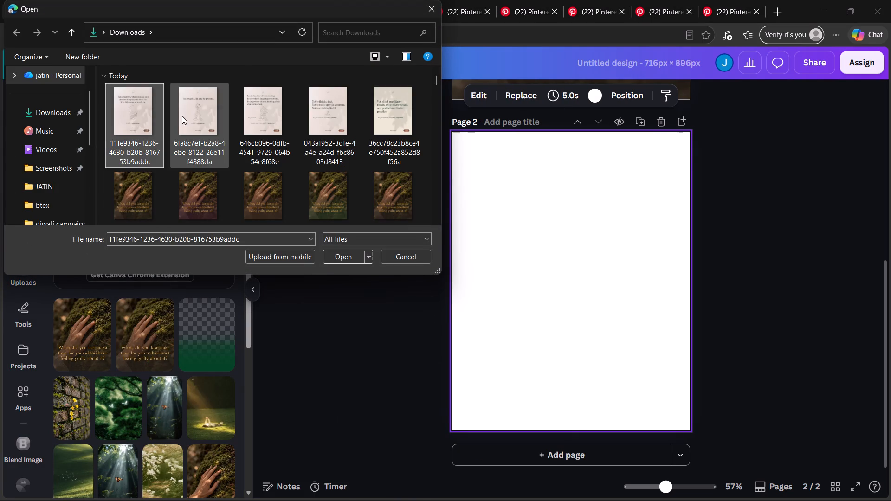
ctrl+click(186, 116)
ctrl+click(265, 116)
ctrl+click(346, 120)
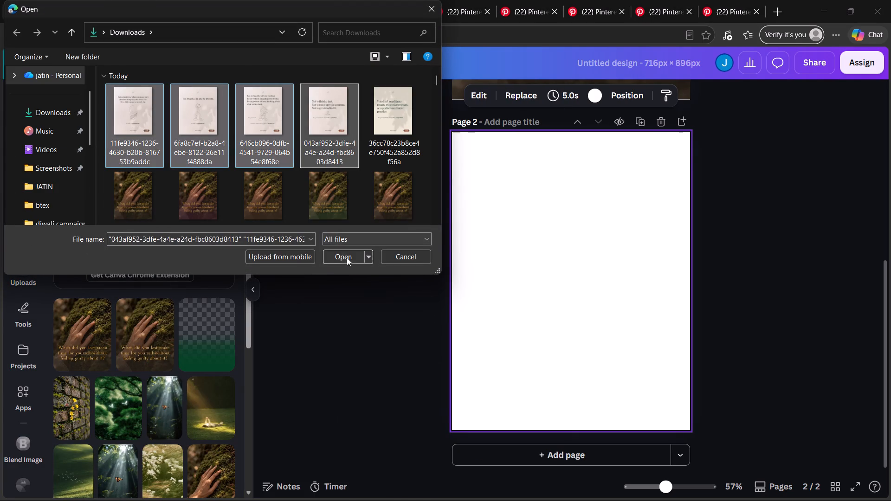
click(349, 258)
Add three more blank pages, giving the design five pages.
click(513, 456)
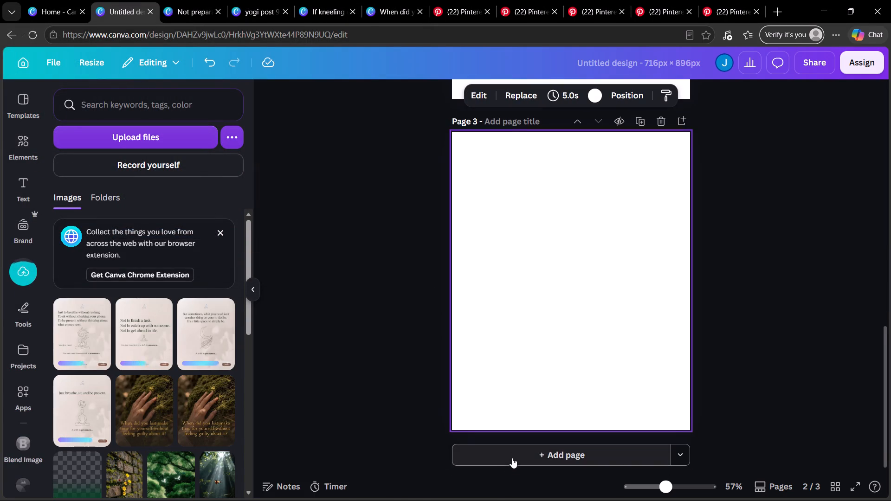
click(511, 452)
click(511, 453)
Place the uploaded "Not to finish a task." slide on page 2, align it to the top-left corner and scale it to fill the page.
scroll(513, 407, up, 6)
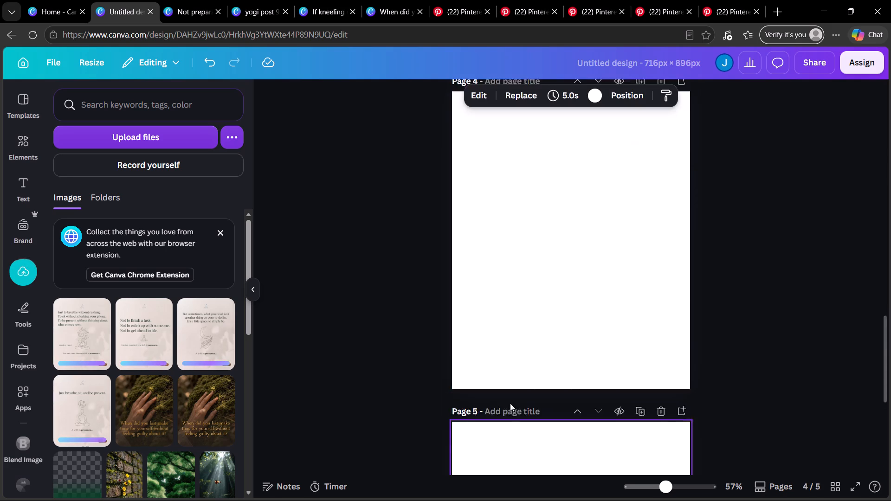
scroll(510, 403, up, 13)
click(511, 388)
scroll(511, 388, down, 2)
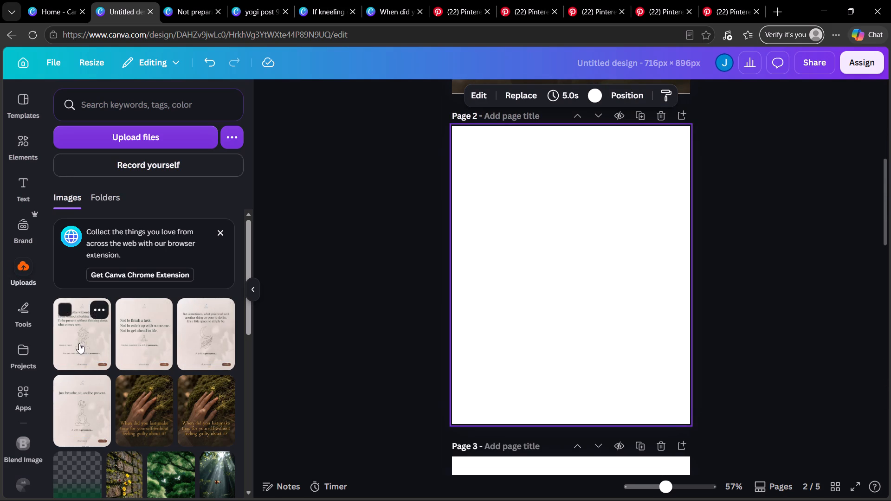
click(148, 341)
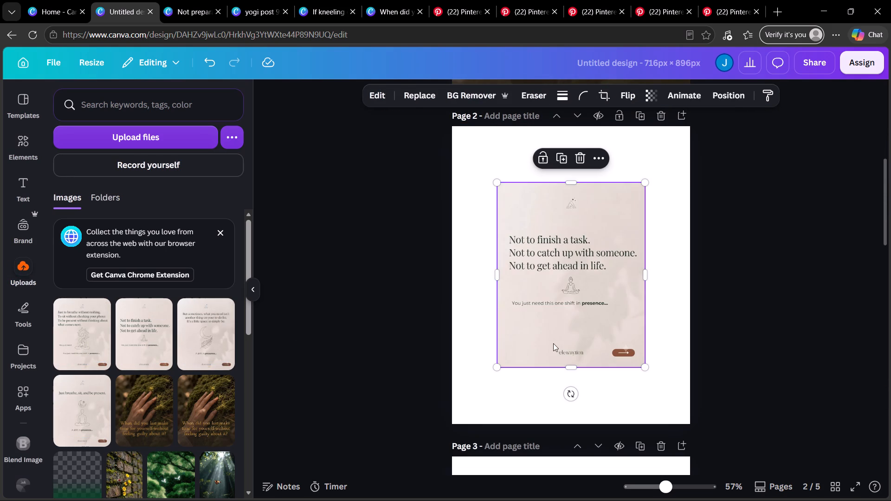
drag(561, 340, 517, 286)
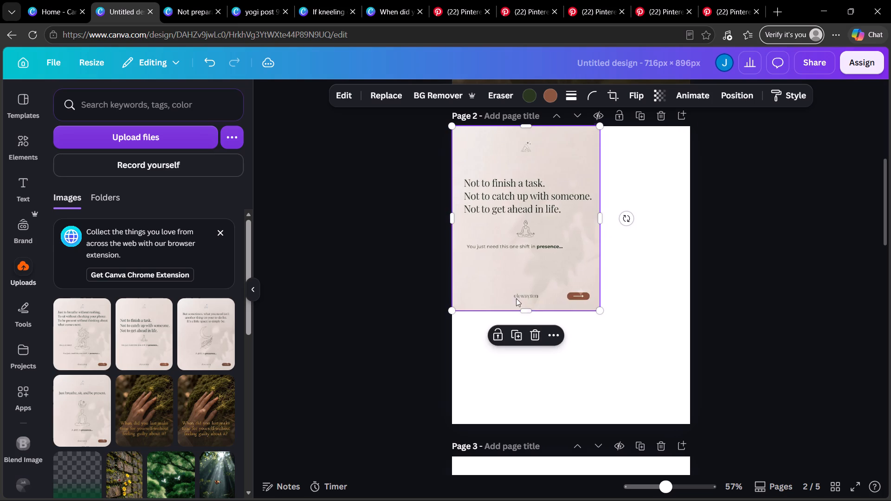
drag(599, 311, 689, 411)
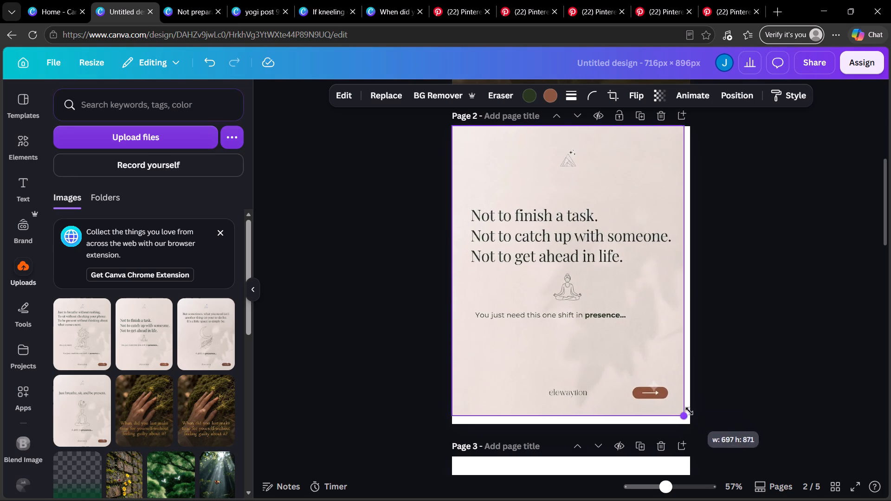
drag(689, 411, 694, 418)
click(738, 377)
Split the "Not to finish a task." slide image on page 2 into editable layers with Magic Layers.
click(611, 342)
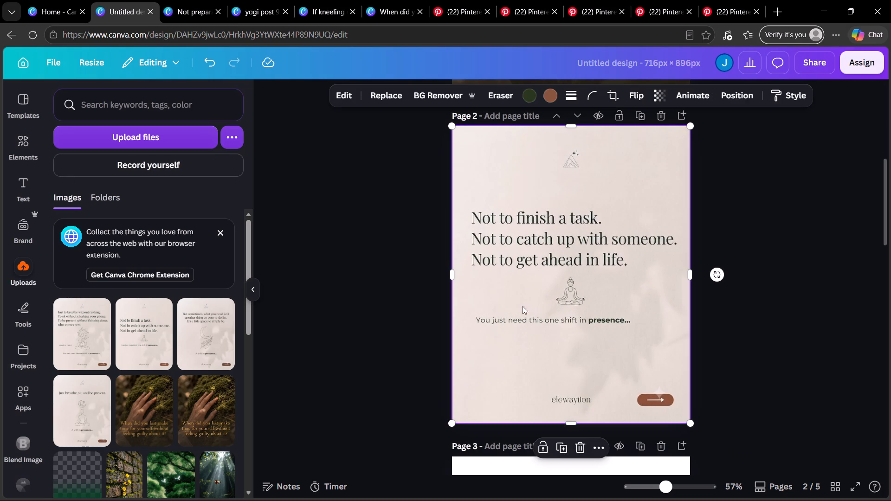
click(346, 93)
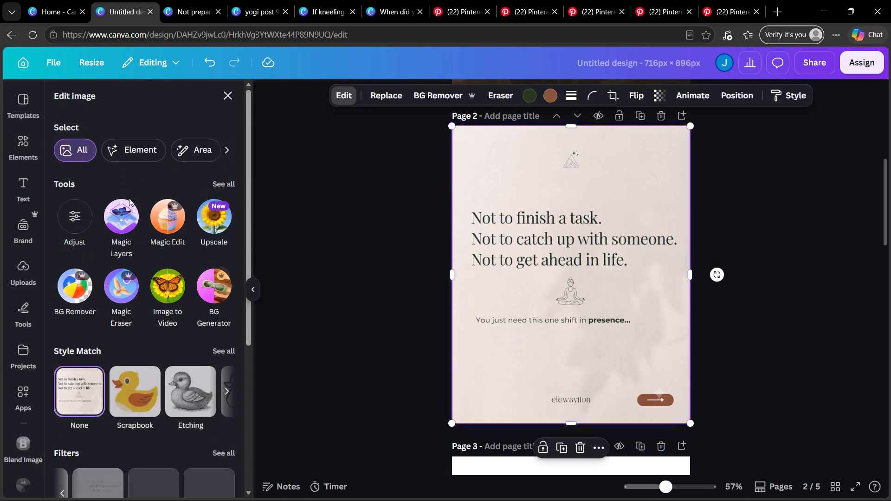
click(124, 212)
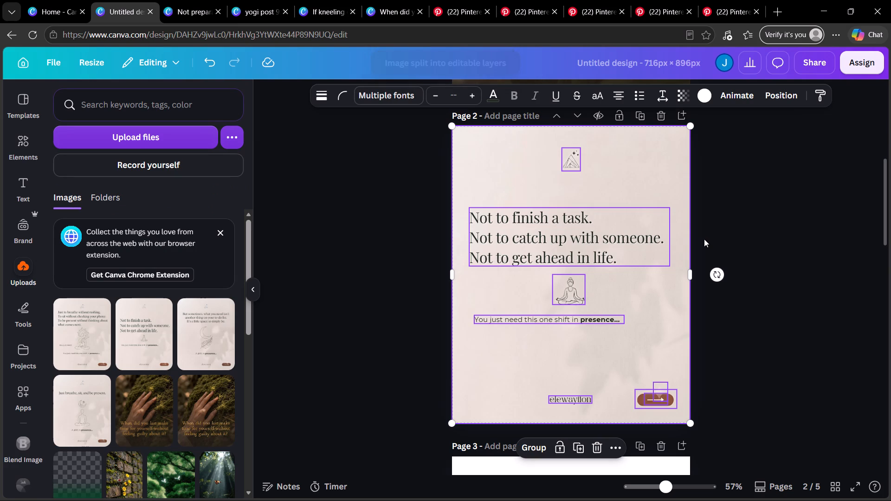
Remove the sparkle, arrow button, wordmark and mountain logo layers from page 2 by moving them off the page.
click(729, 350)
drag(661, 389, 719, 387)
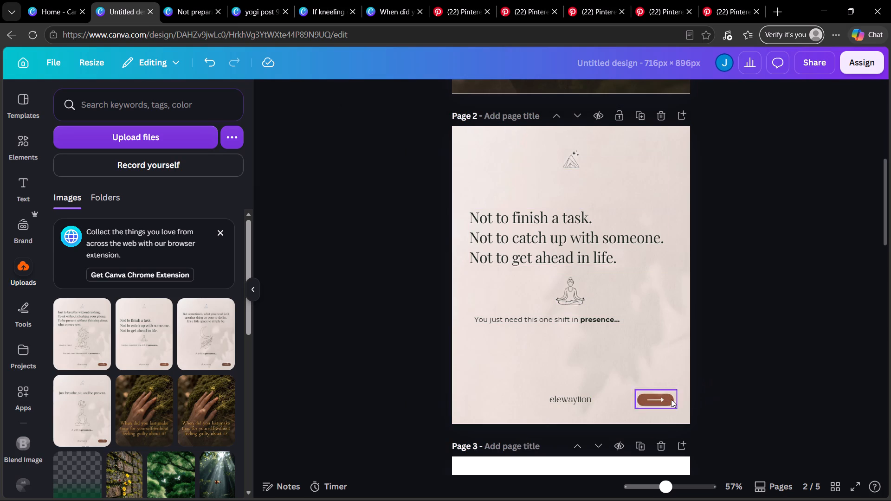
drag(664, 399, 739, 391)
drag(651, 402, 781, 400)
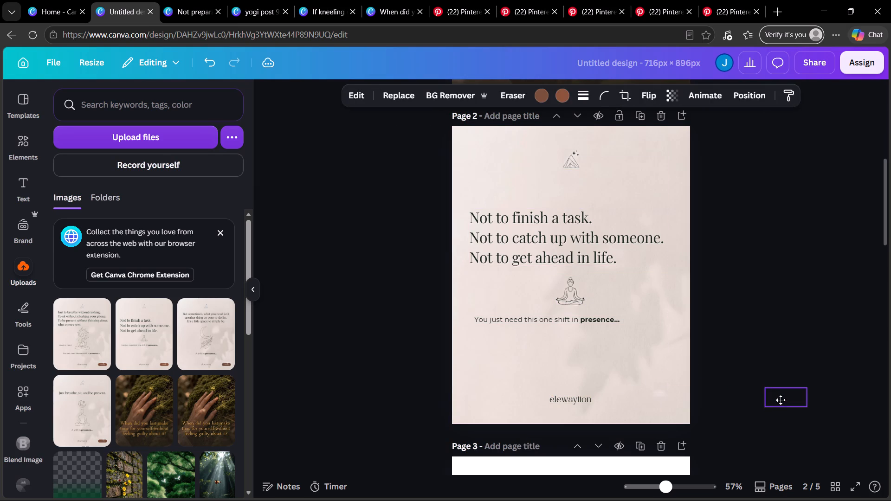
drag(781, 400, 780, 400)
click(654, 392)
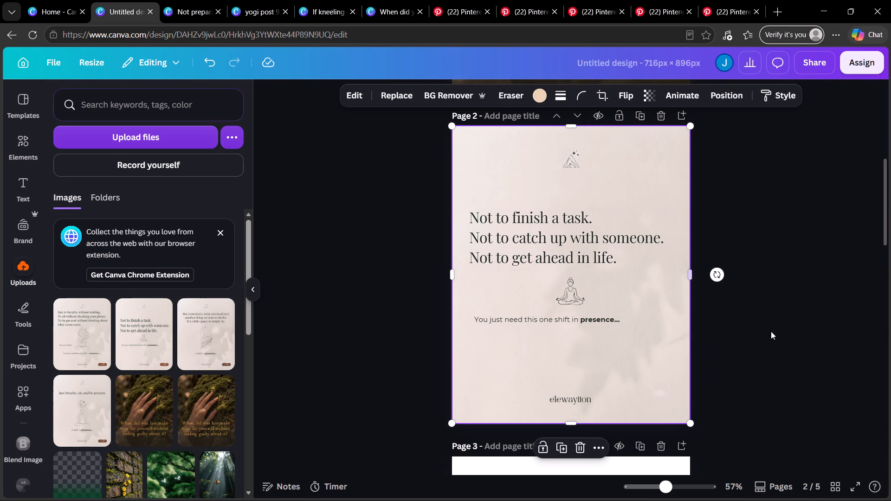
click(571, 394)
drag(571, 399, 374, 362)
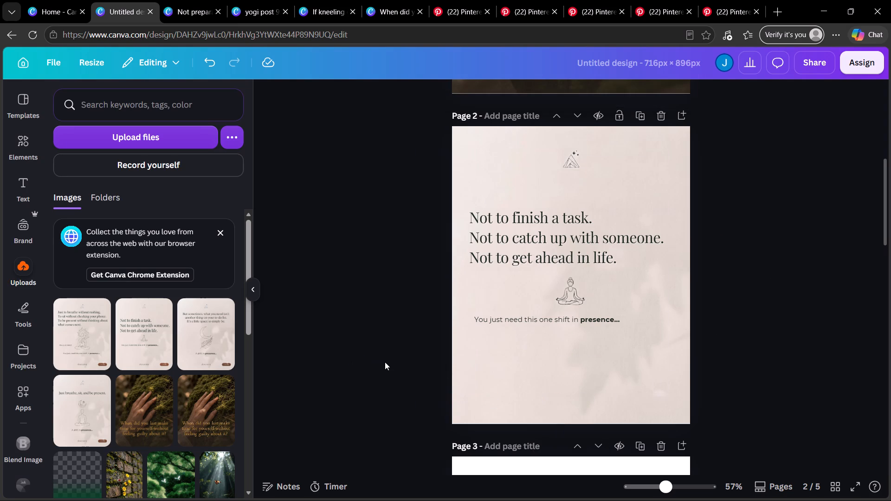
click(533, 320)
drag(573, 156, 681, 145)
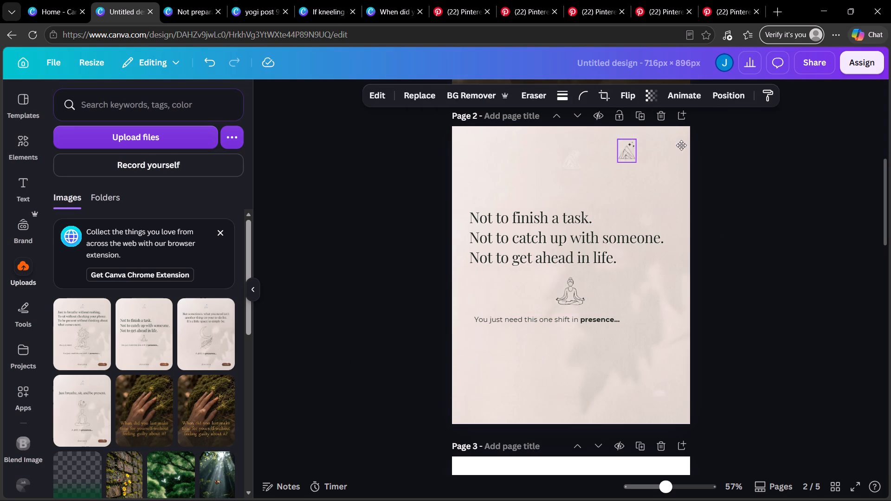
drag(681, 145, 765, 144)
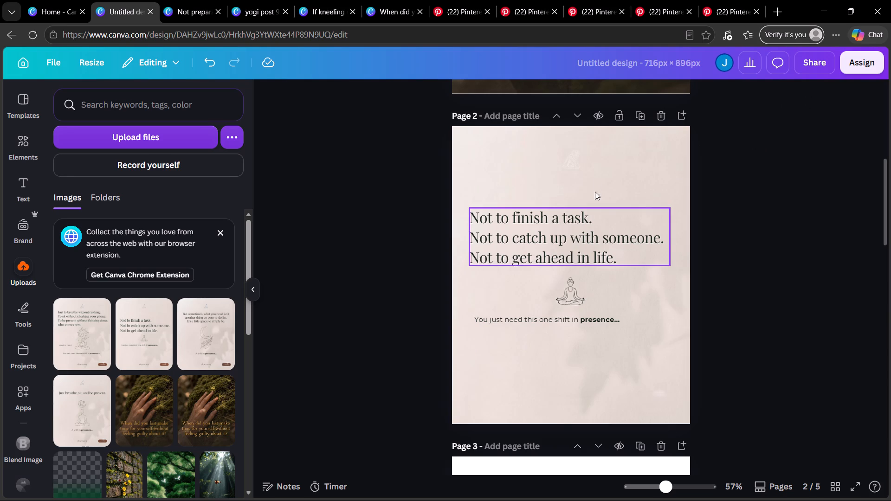
double_click(587, 162)
click(768, 189)
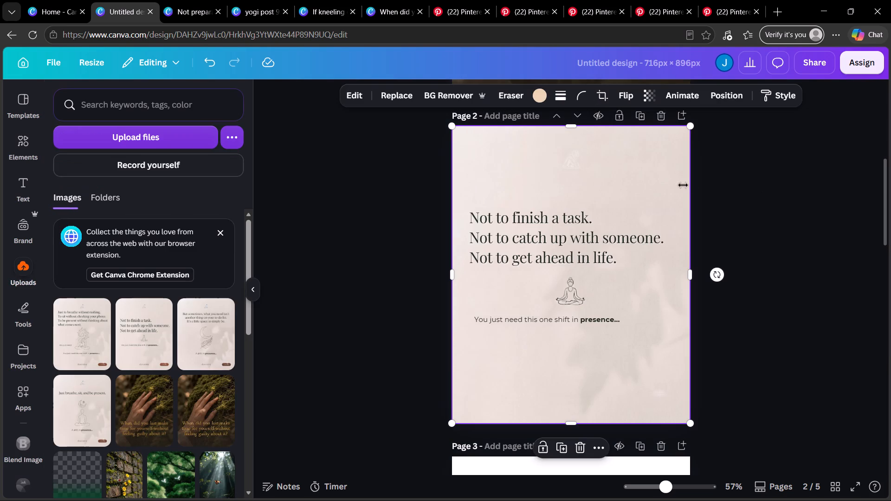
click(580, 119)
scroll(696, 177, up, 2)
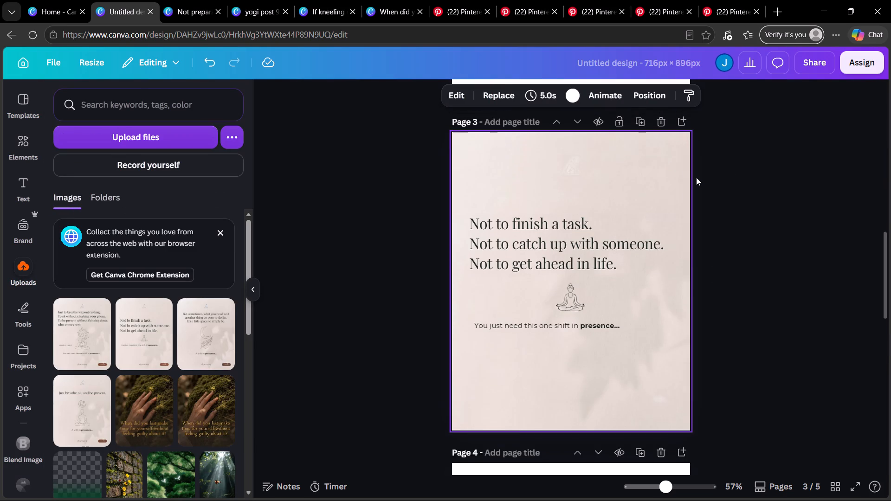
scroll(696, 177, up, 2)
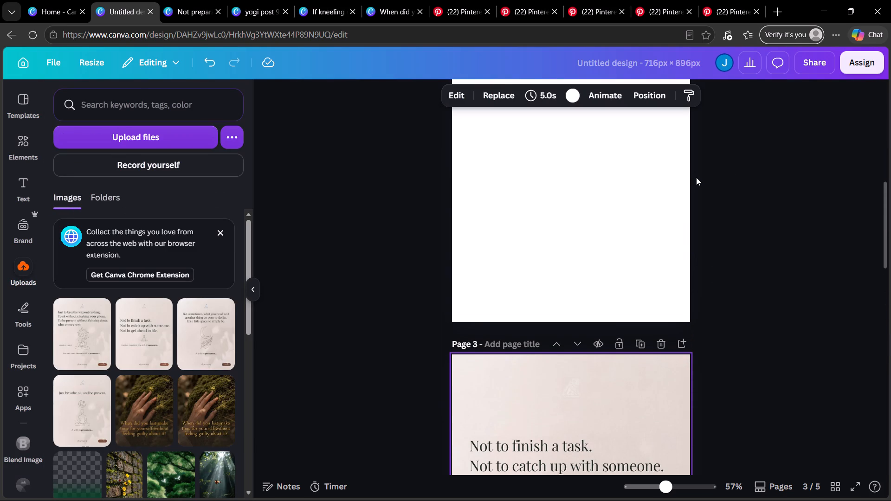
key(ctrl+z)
Stretch the background layer on page 2 upward, well past the page's top edge, keeping its width.
scroll(632, 193, down, 2)
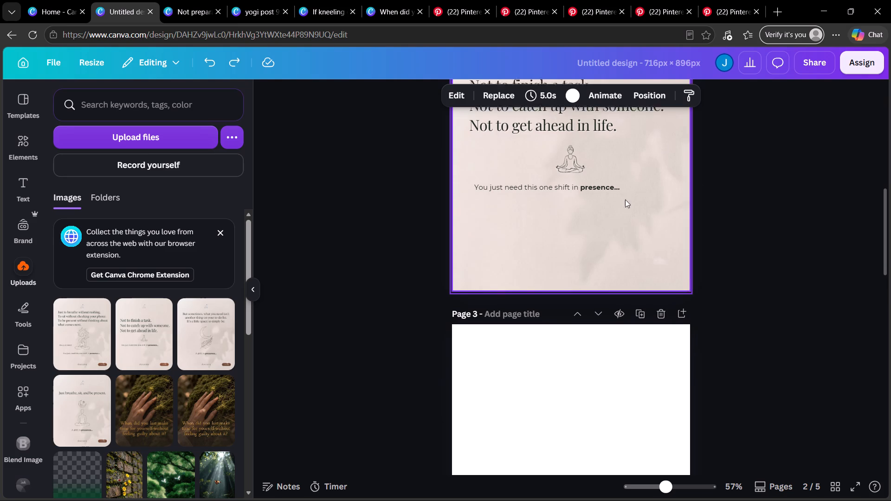
scroll(625, 199, down, 2)
scroll(610, 219, up, 7)
click(611, 238)
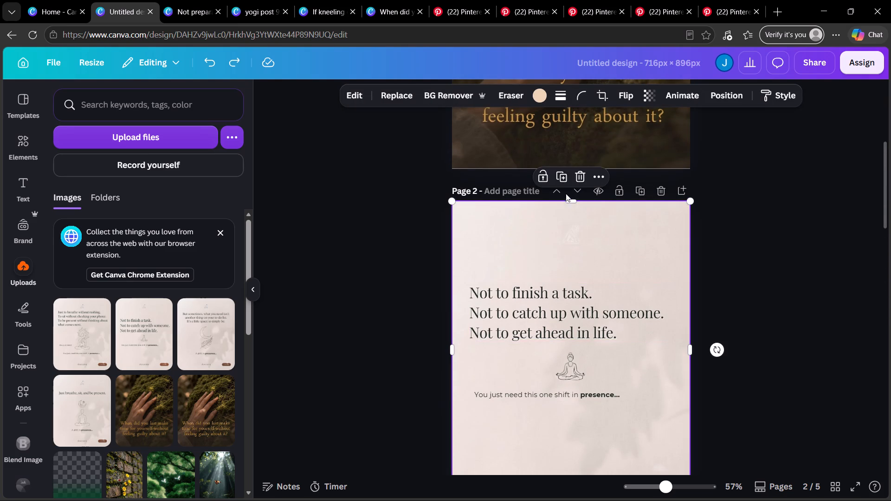
drag(570, 203, 575, 174)
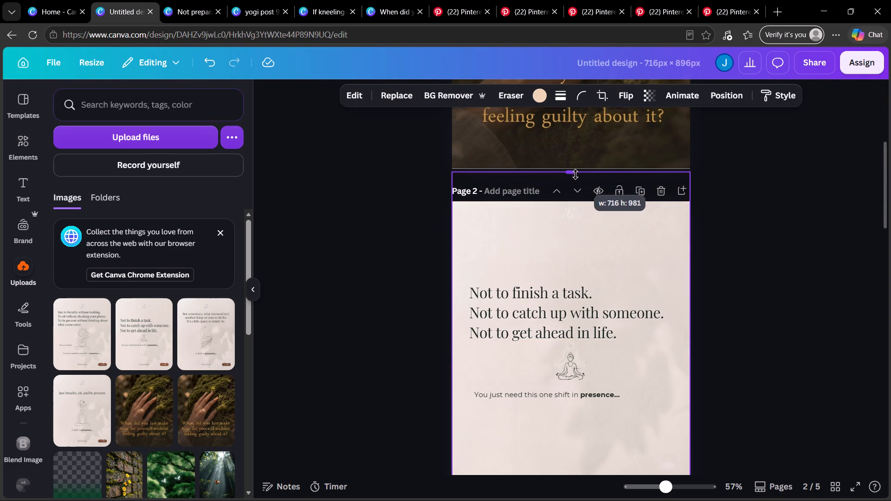
drag(575, 174, 586, 145)
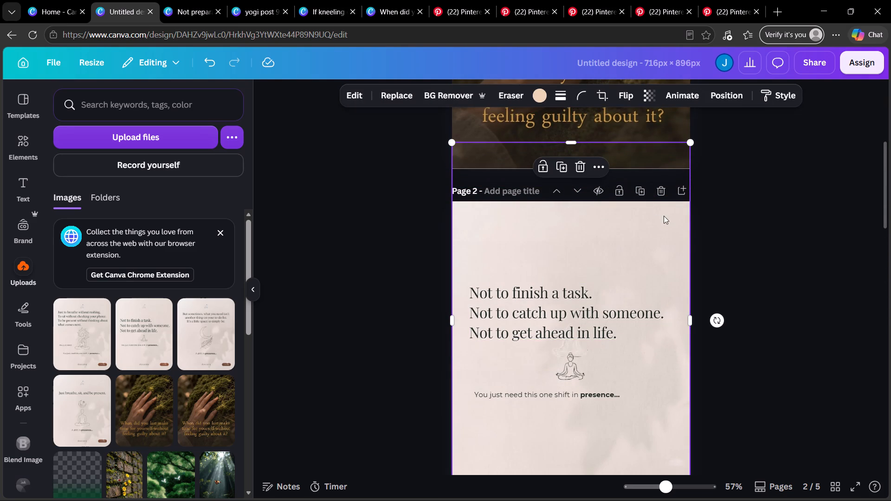
click(730, 257)
Move the three-line heading higher on page 2 and place the meditating figure beneath it, centred horizontally on the page.
drag(597, 320, 601, 277)
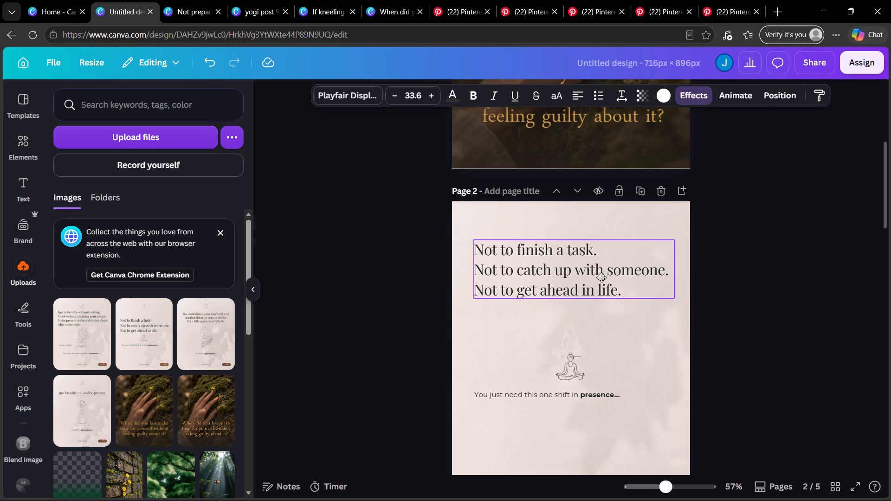
drag(601, 277, 600, 281)
drag(571, 364, 569, 334)
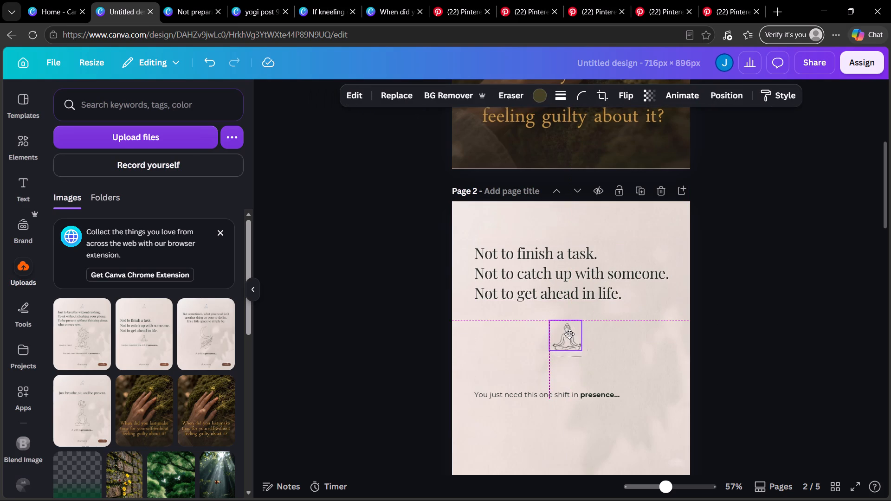
drag(569, 334, 569, 333)
click(690, 337)
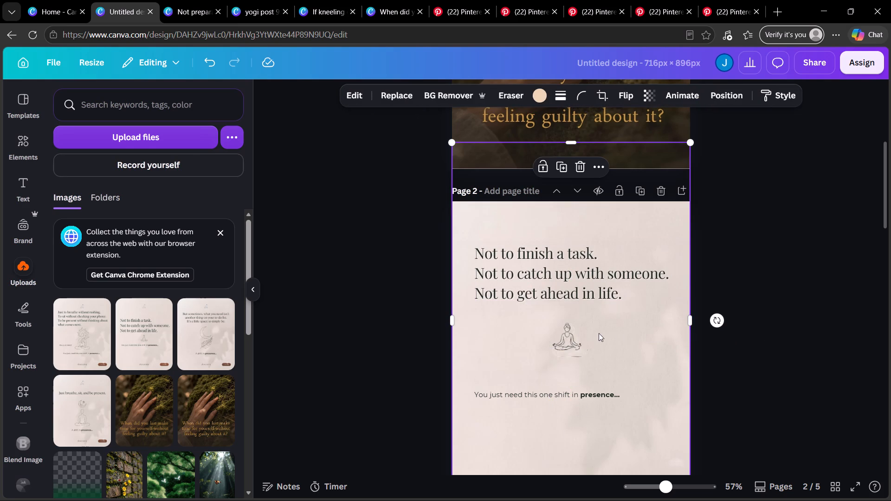
click(572, 338)
click(749, 339)
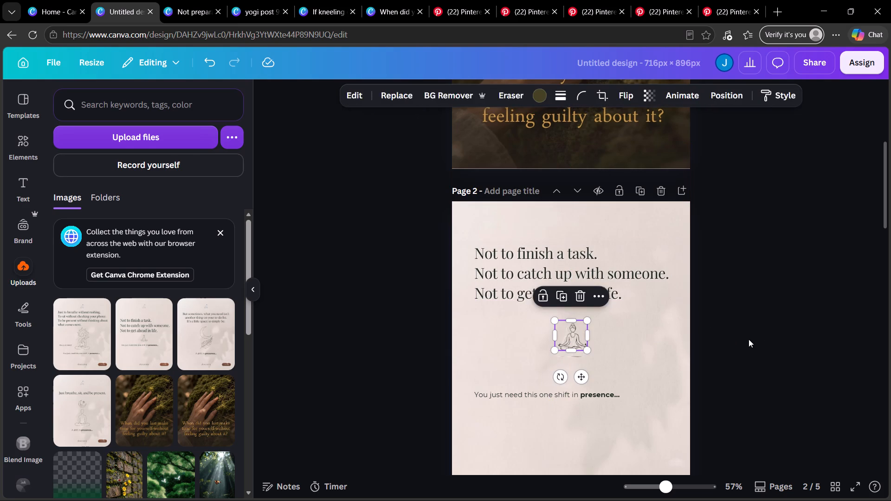
scroll(632, 338, down, 1)
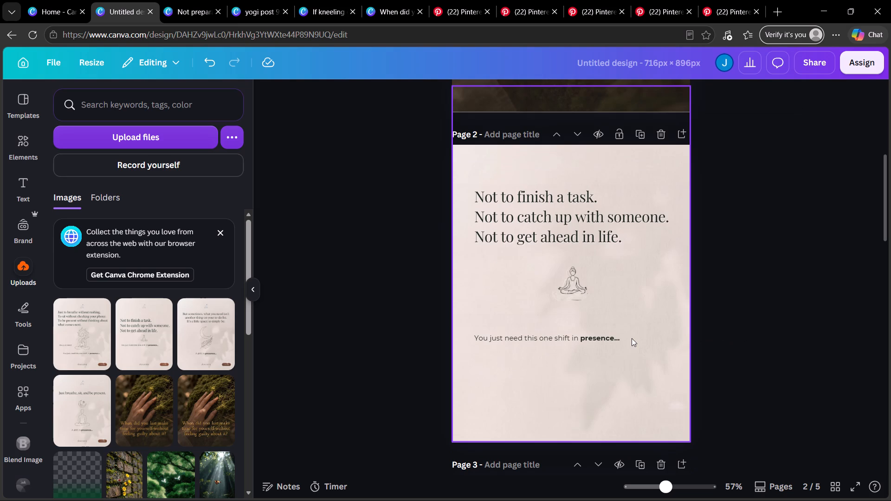
click(573, 282)
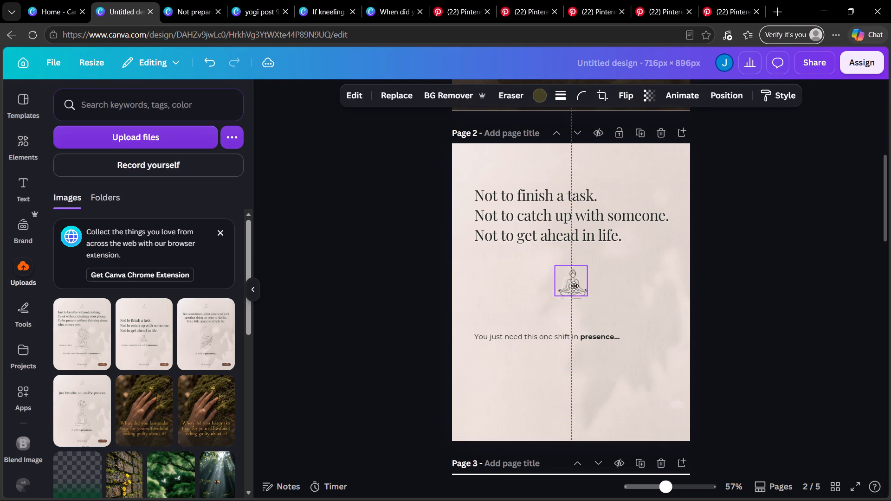
Place the uploaded "Just to breathe without rushing." slide on page 3, align it to the top-left corner and scale it to fill the page.
scroll(569, 283, down, 5)
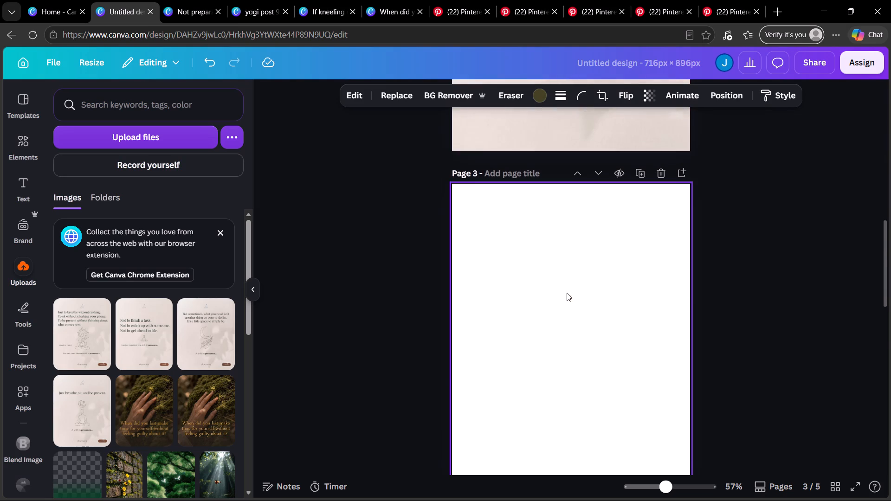
scroll(566, 294, down, 3)
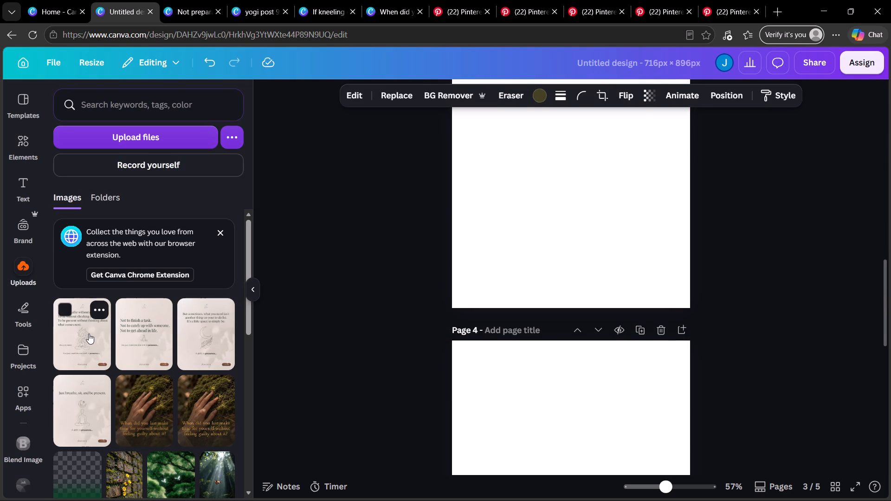
click(88, 332)
scroll(591, 262, up, 2)
drag(589, 300, 571, 285)
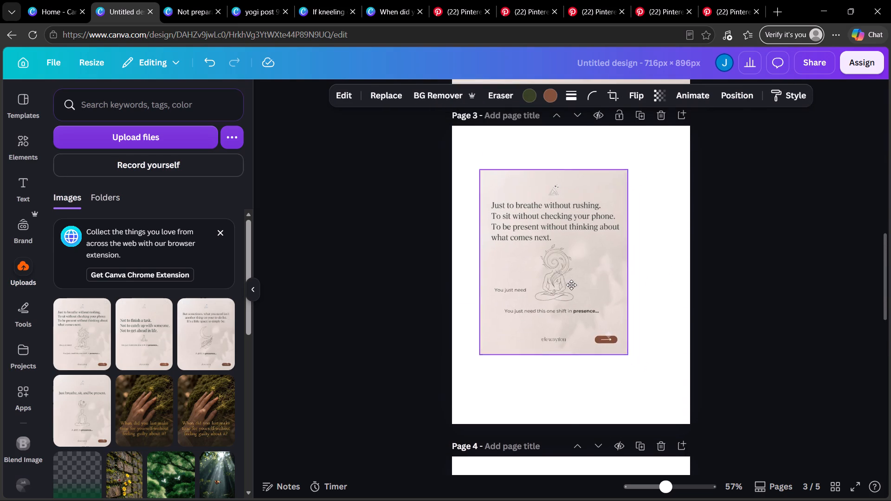
drag(571, 285, 544, 241)
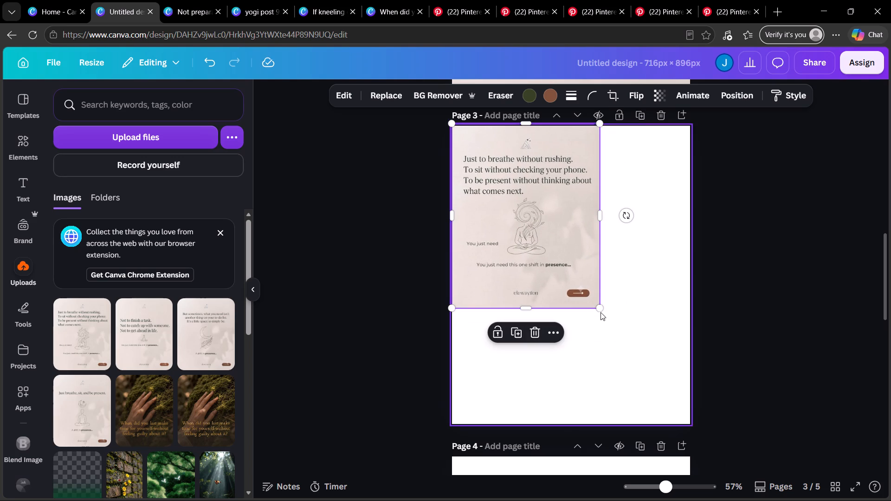
drag(598, 308, 690, 429)
click(734, 376)
Split the "Just to breathe without rushing." slide image on page 3 into editable layers with Magic Layers.
click(623, 324)
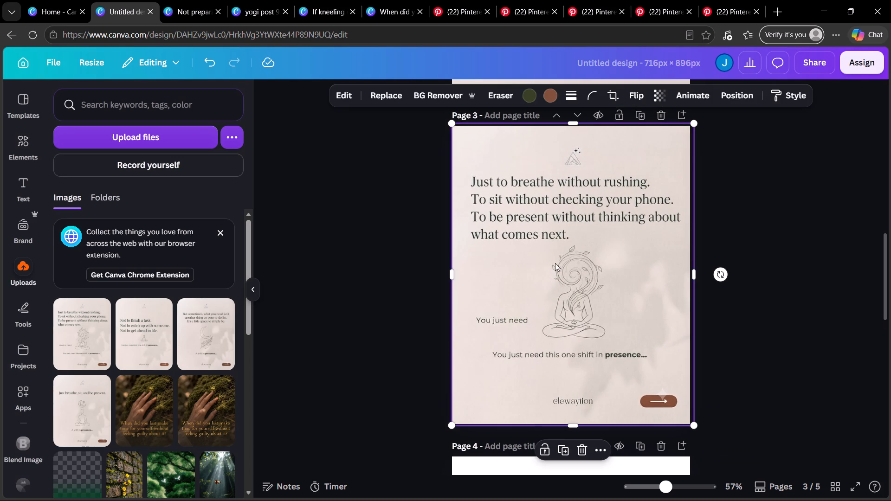
click(342, 103)
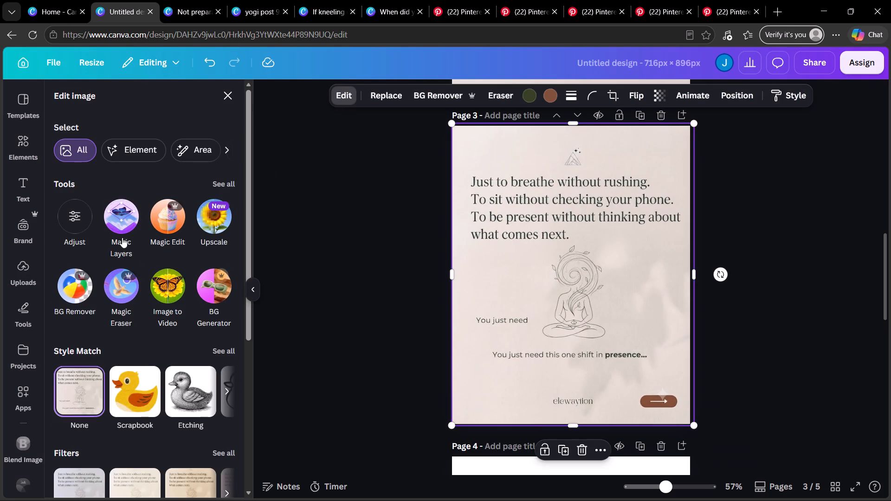
click(124, 225)
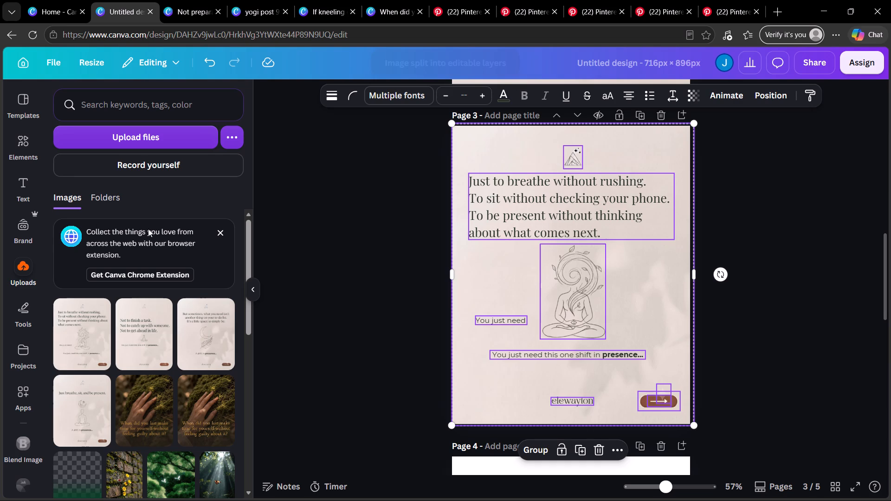
Remove the sparkle, arrow and brown button layers from page 3 by moving them off the page.
click(715, 370)
drag(667, 391, 777, 381)
drag(668, 401, 785, 392)
drag(672, 399, 759, 388)
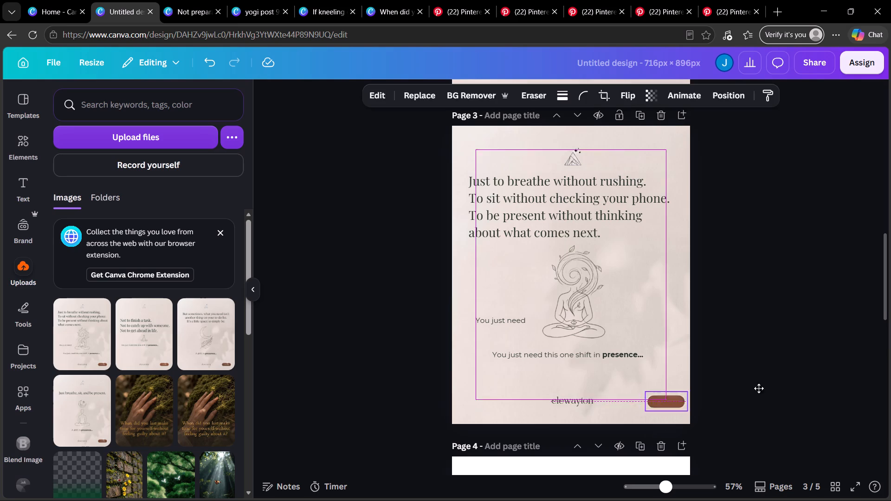
drag(759, 388, 824, 387)
Move the logo, wordmark and both "You just need" texts off page 3, and reposition the meditating figure below the heading, right of centre.
drag(584, 267, 504, 262)
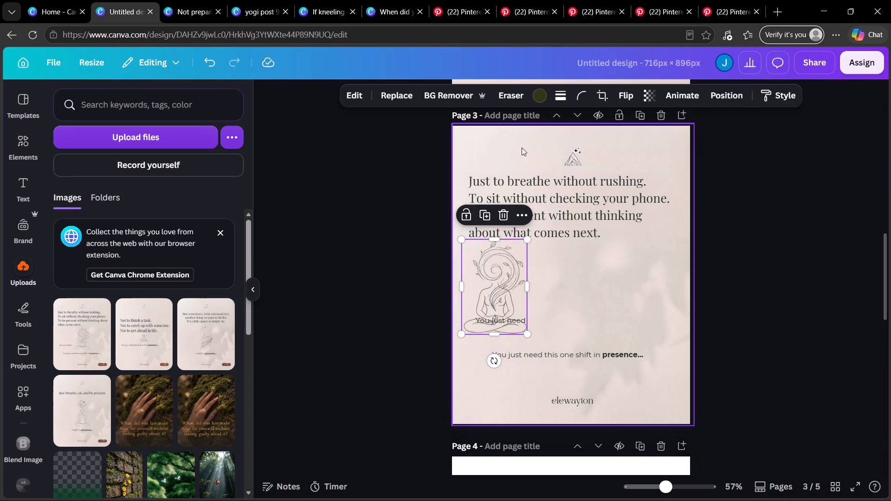
drag(571, 161, 750, 163)
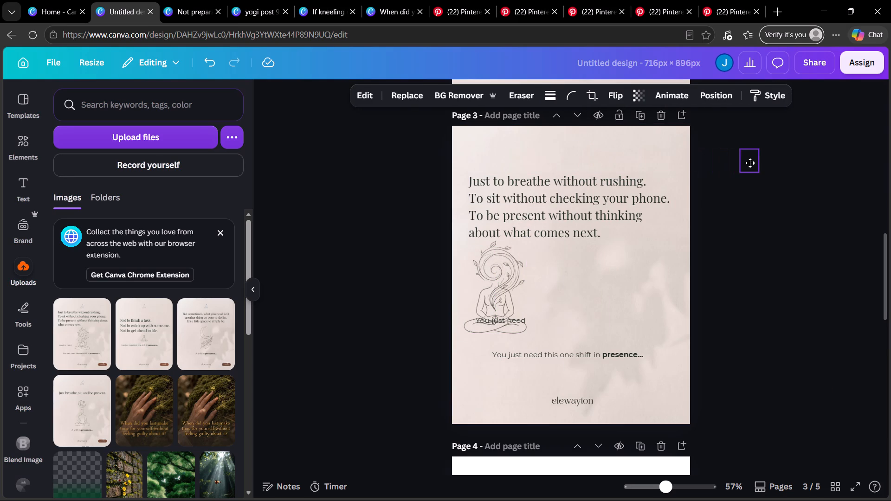
drag(750, 163, 750, 162)
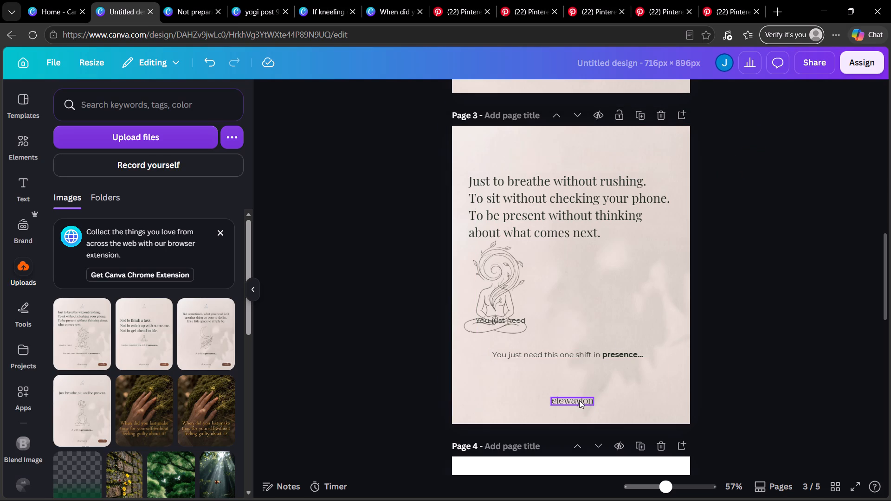
drag(583, 402, 684, 403)
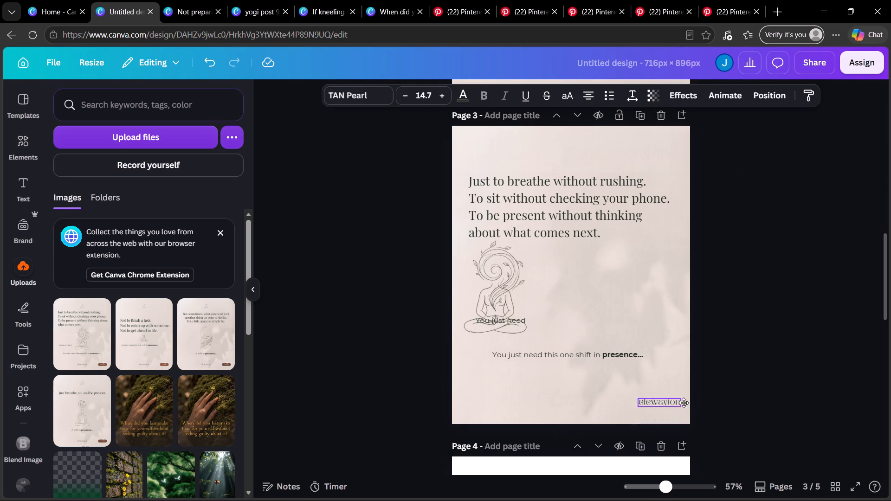
drag(684, 403, 763, 391)
drag(622, 353, 870, 326)
drag(497, 289, 604, 307)
drag(512, 320, 414, 322)
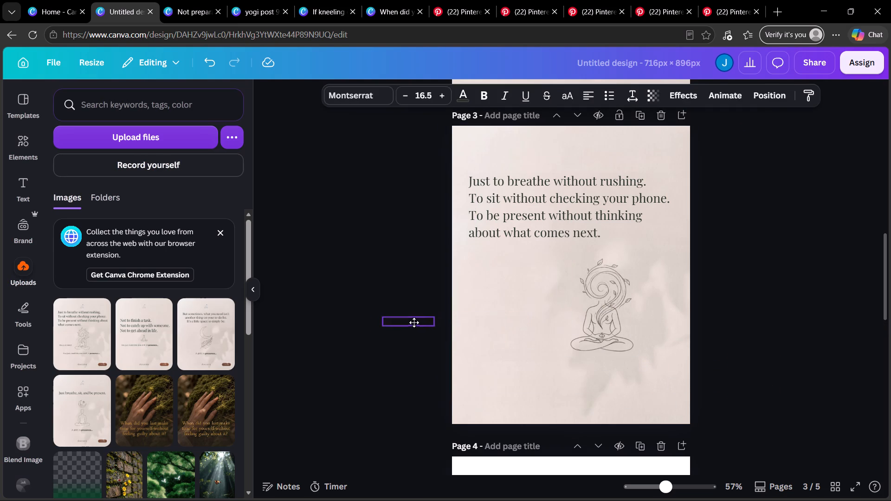
drag(414, 322, 391, 325)
Copy the leaf-shadow background image from page 3 and place the copy over page 2, covering the page.
click(622, 147)
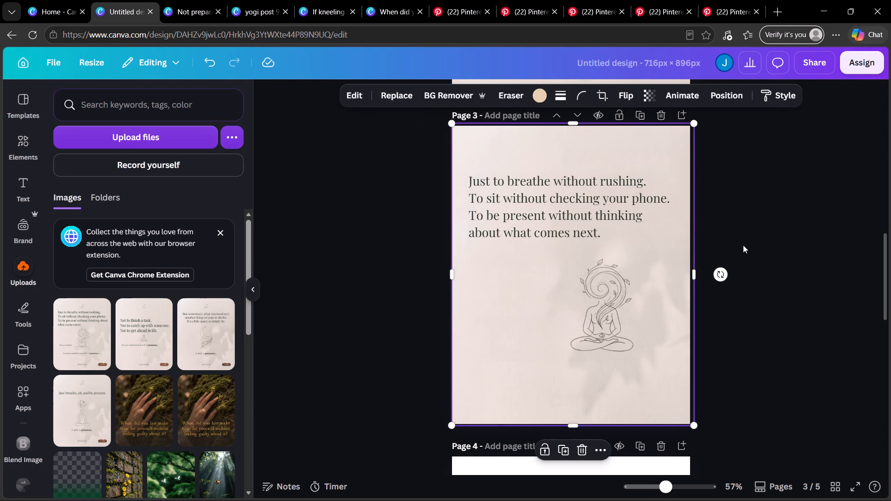
scroll(706, 246, up, 1)
click(562, 156)
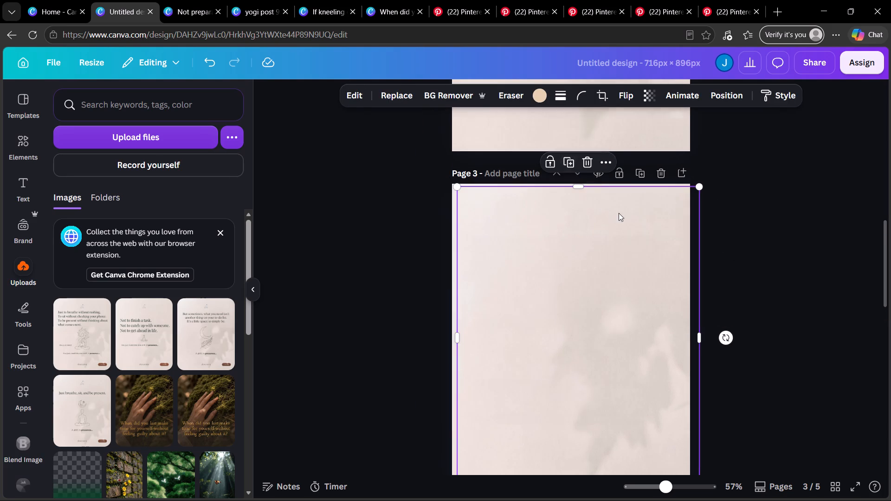
drag(629, 225, 627, 178)
scroll(627, 174, up, 5)
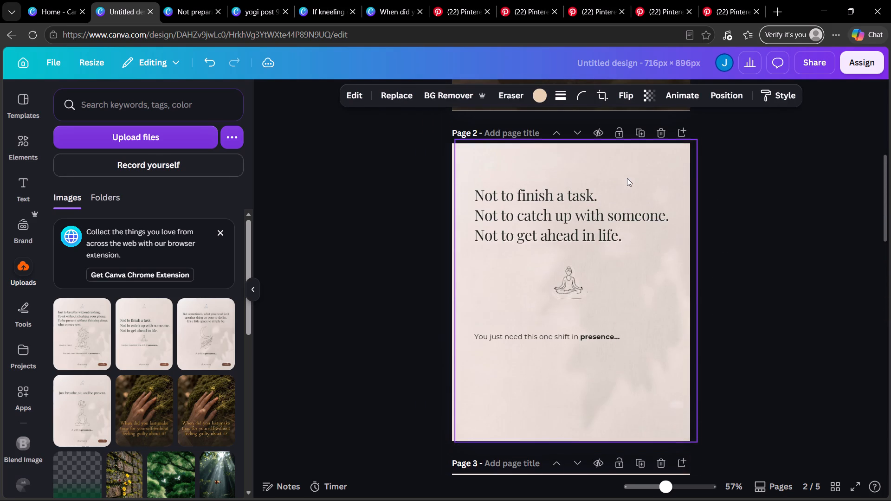
click(674, 182)
click(777, 205)
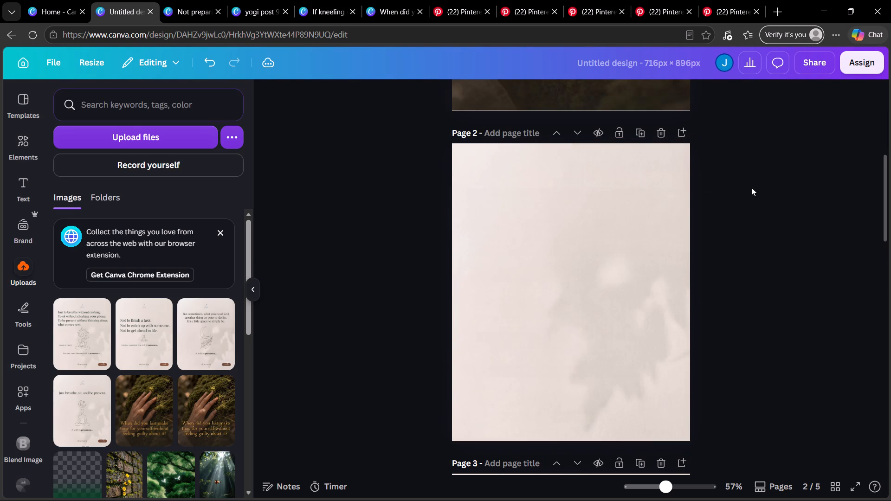
Move the copied background beneath page 2's text and figure in the layer order, and delete the old background layer.
click(632, 206)
click(720, 97)
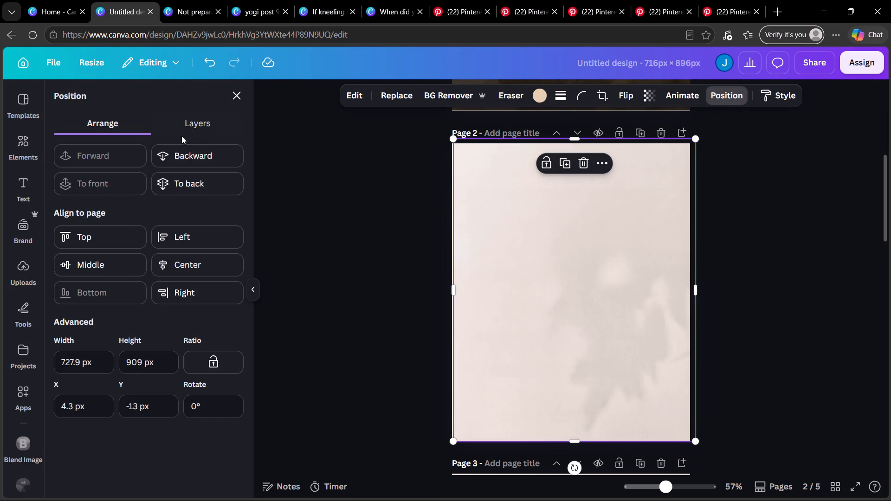
click(185, 123)
drag(165, 192, 164, 320)
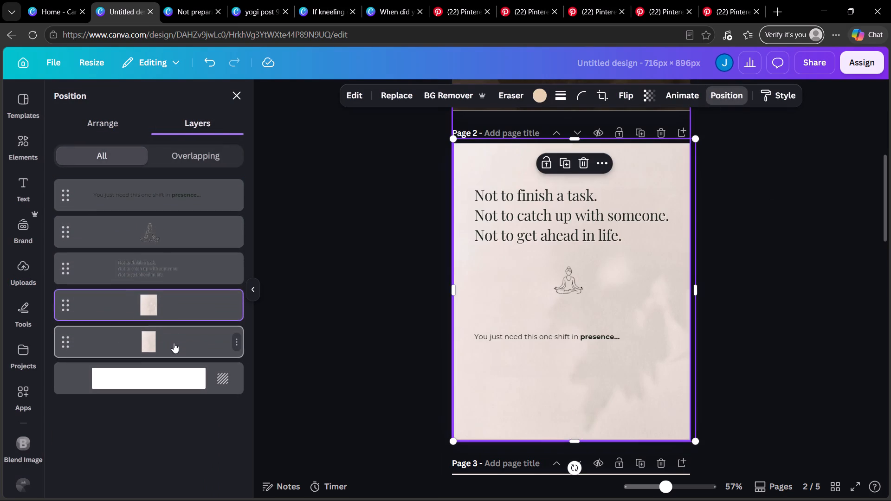
click(175, 343)
click(235, 336)
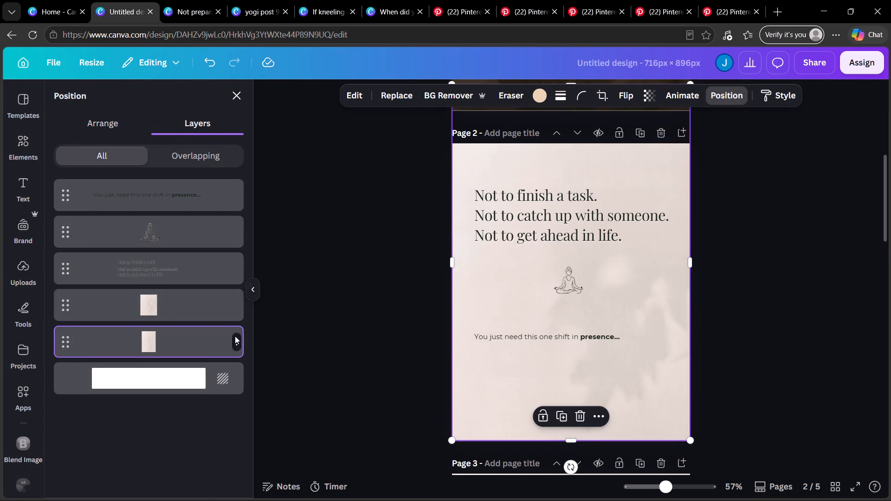
click(283, 137)
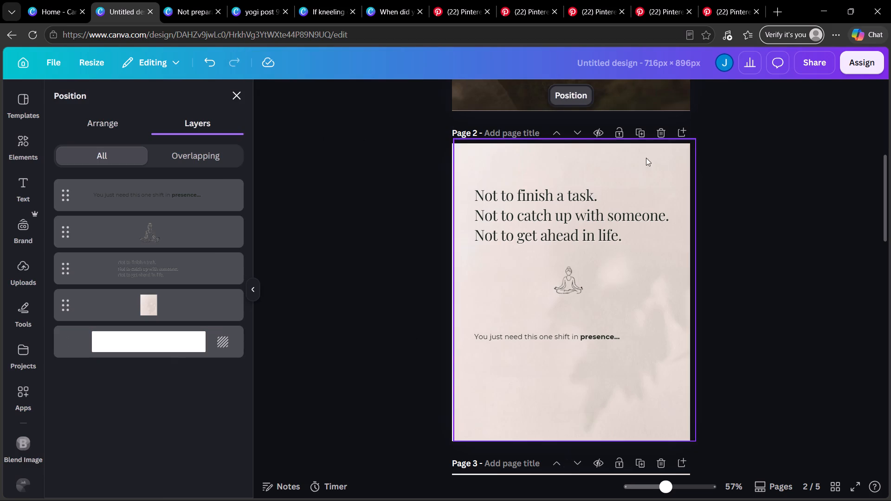
double_click(732, 228)
Move the meditating figure lower on page 2 and take the "You just need this one shift in presence..." text off the page.
drag(575, 283, 581, 302)
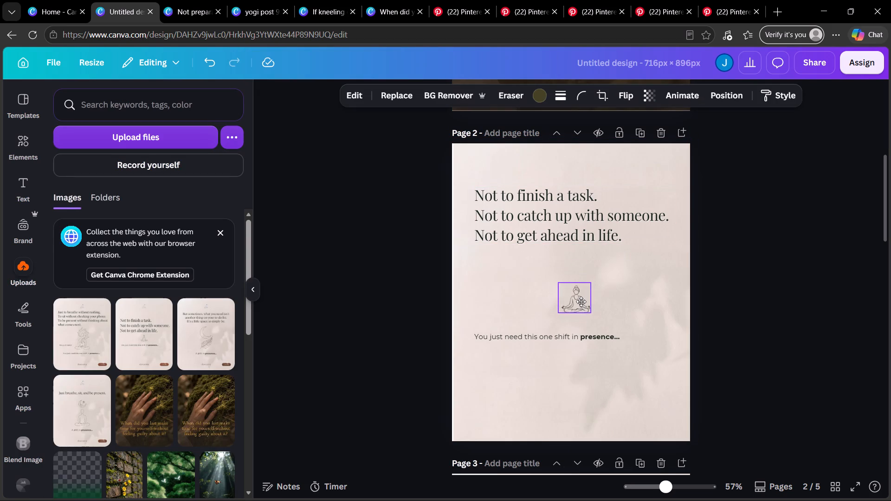
drag(581, 302, 578, 319)
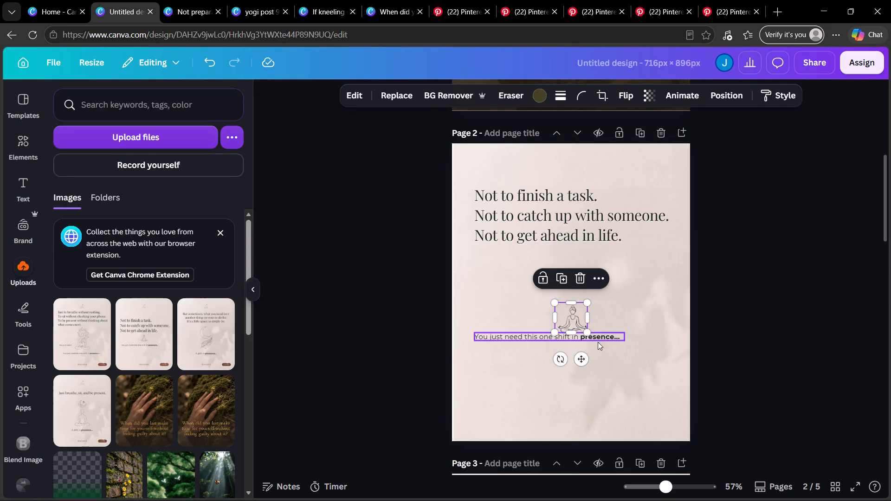
drag(601, 337, 373, 343)
Move the "Not to finish a task." heading down on page 2 so it sits closer above the meditating figure.
drag(610, 207, 614, 249)
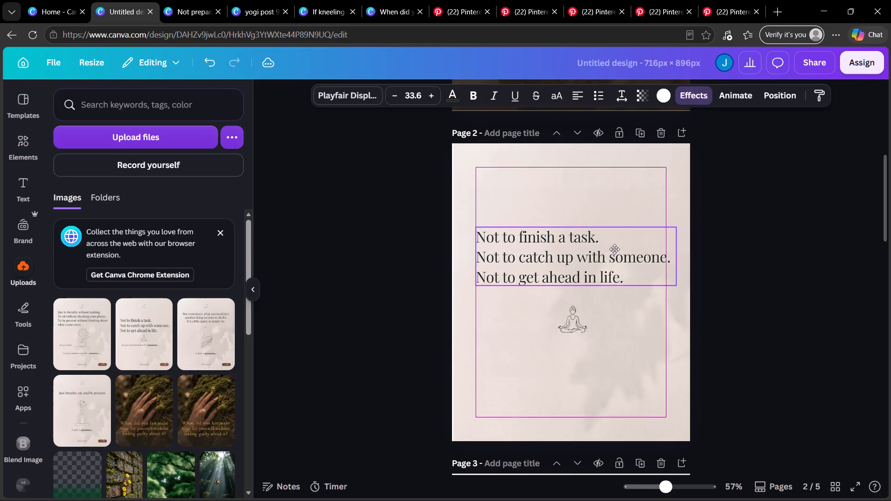
drag(614, 249, 613, 237)
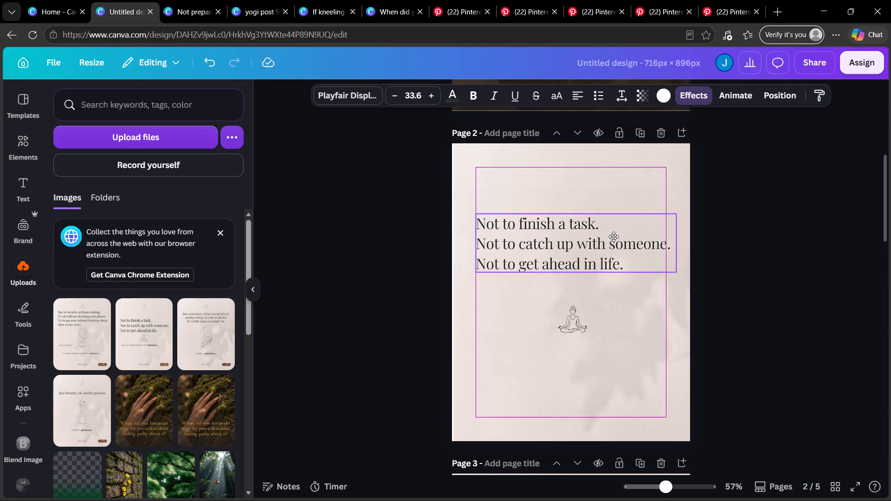
drag(613, 237, 616, 241)
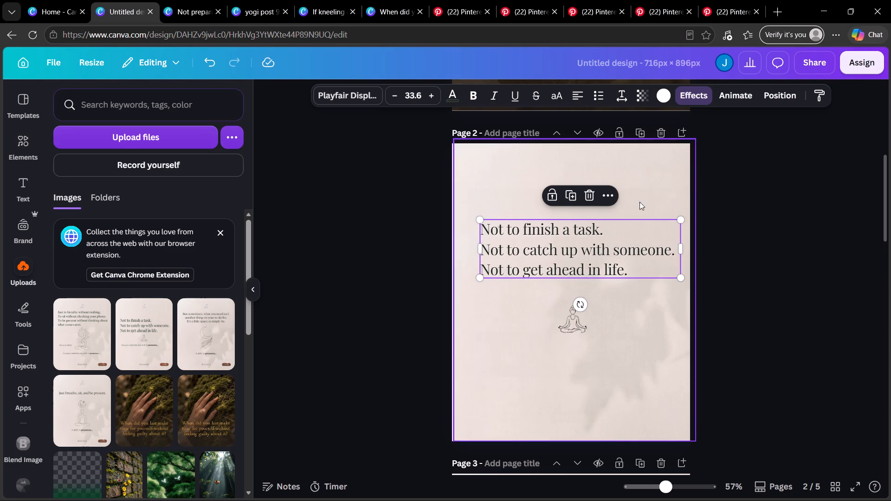
drag(600, 252, 327, 245)
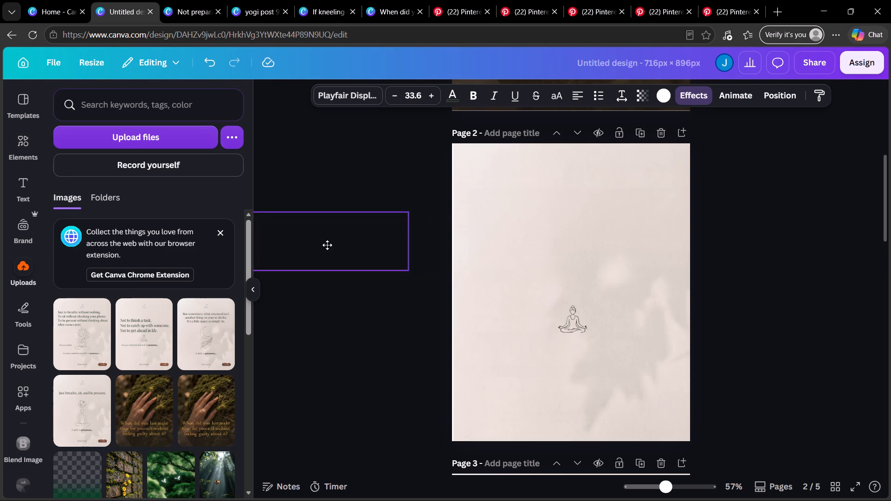
drag(327, 245, 601, 262)
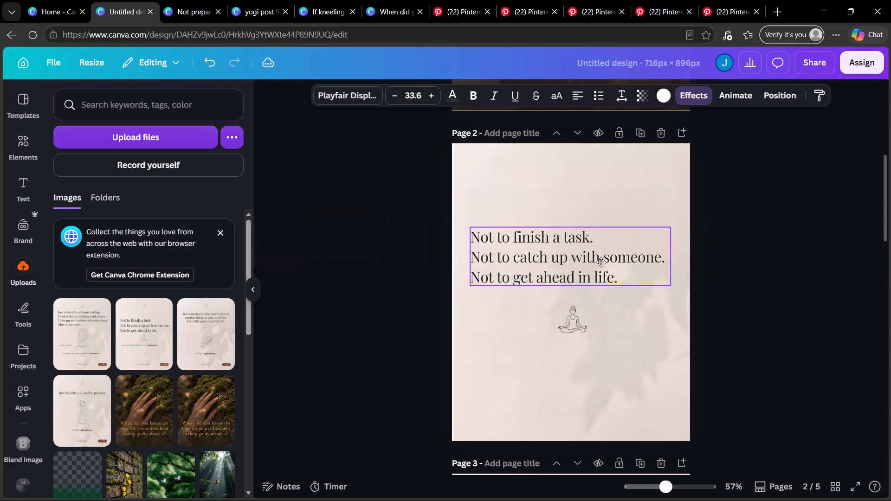
drag(601, 262, 595, 245)
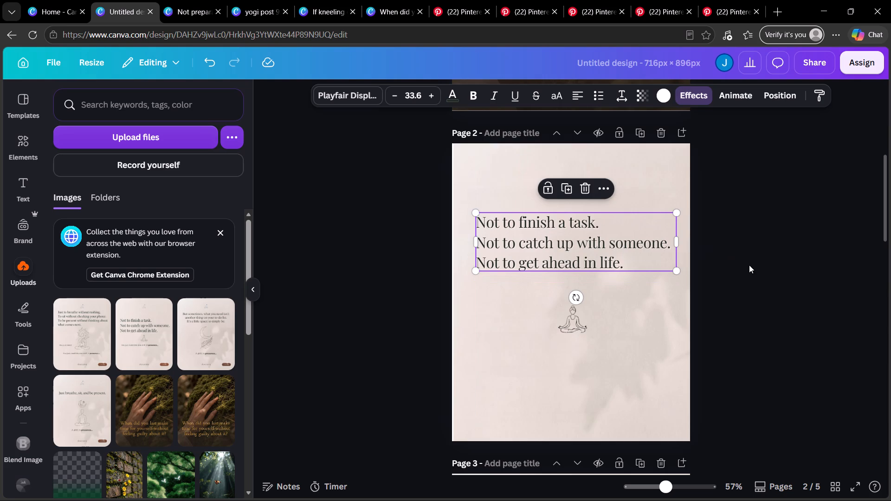
Shrink the meditating figure on page 3 and centre it horizontally in the space below the heading.
scroll(751, 267, down, 6)
drag(603, 320, 603, 320)
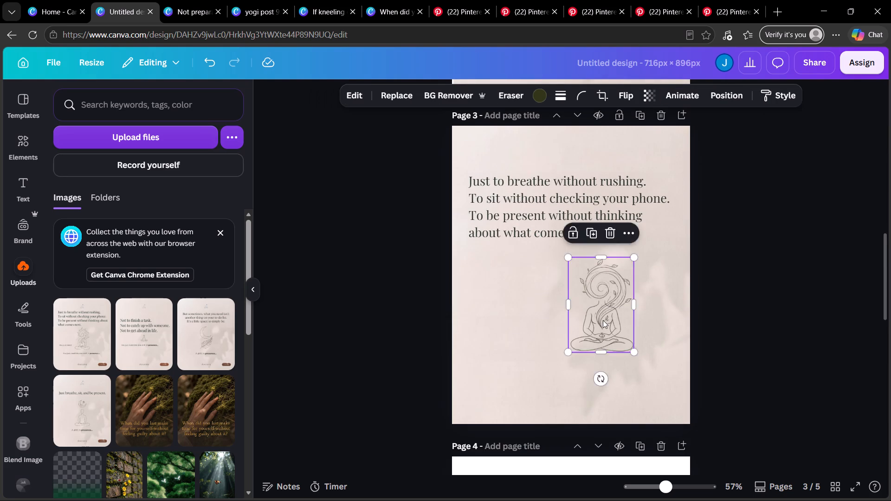
drag(603, 320, 571, 315)
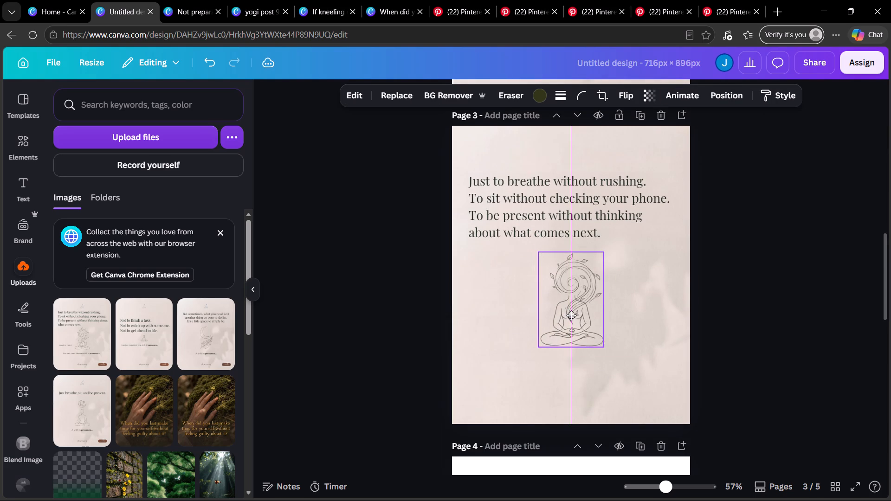
drag(571, 315, 572, 316)
drag(606, 252, 594, 290)
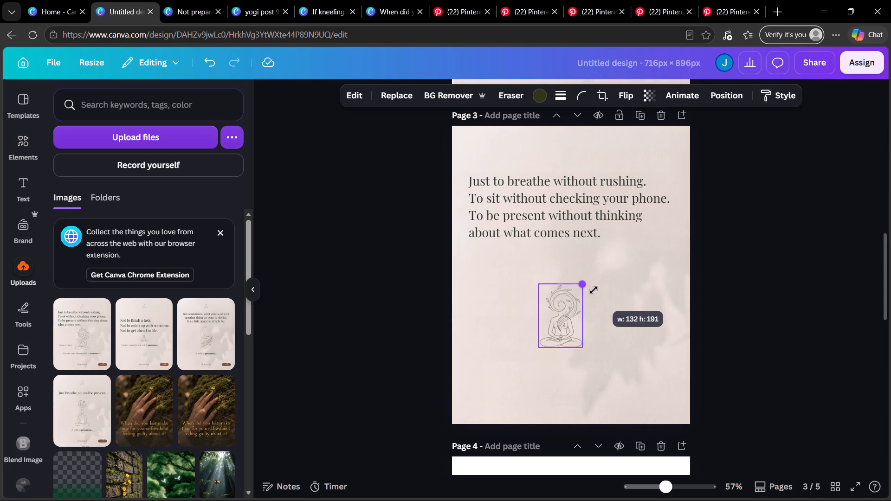
drag(594, 290, 591, 294)
drag(559, 329, 571, 347)
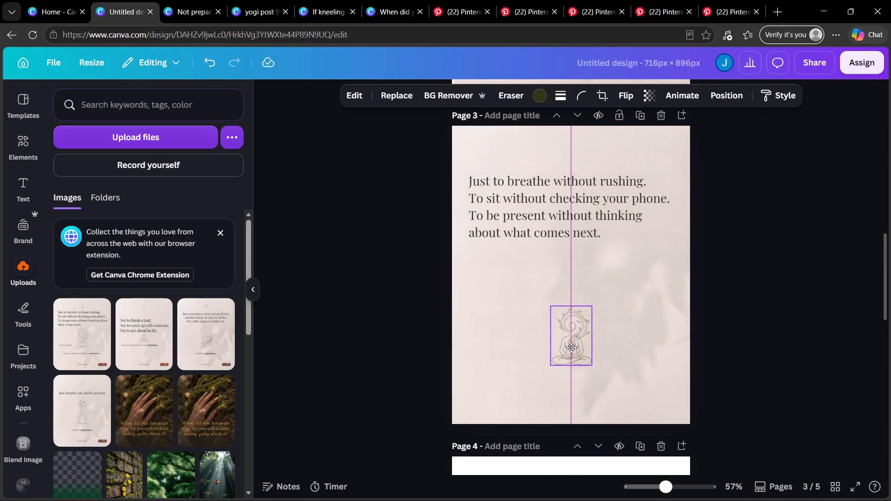
drag(571, 347, 572, 344)
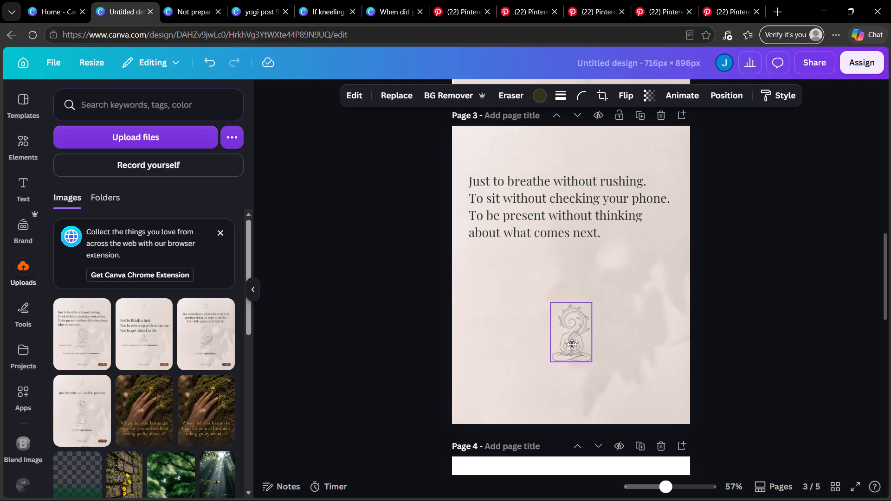
drag(572, 344, 572, 345)
click(788, 310)
Shift the meditating figure on page 2 further down and nudge the "Not to finish a task." heading slightly lower.
scroll(763, 310, up, 4)
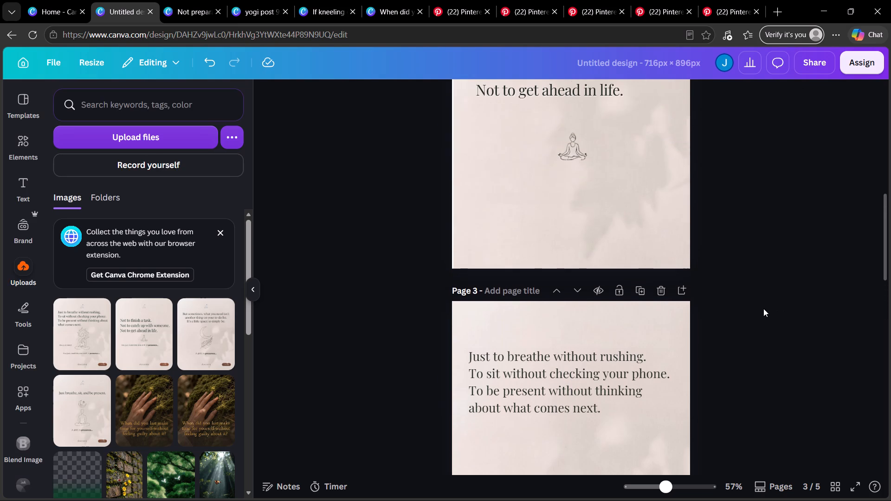
drag(577, 206, 578, 229)
click(794, 248)
scroll(794, 248, down, 4)
scroll(794, 248, up, 6)
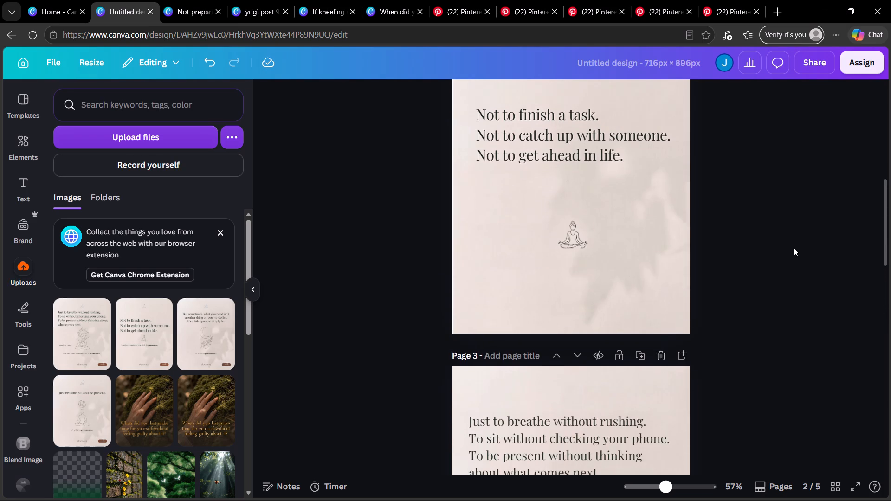
drag(618, 243, 620, 250)
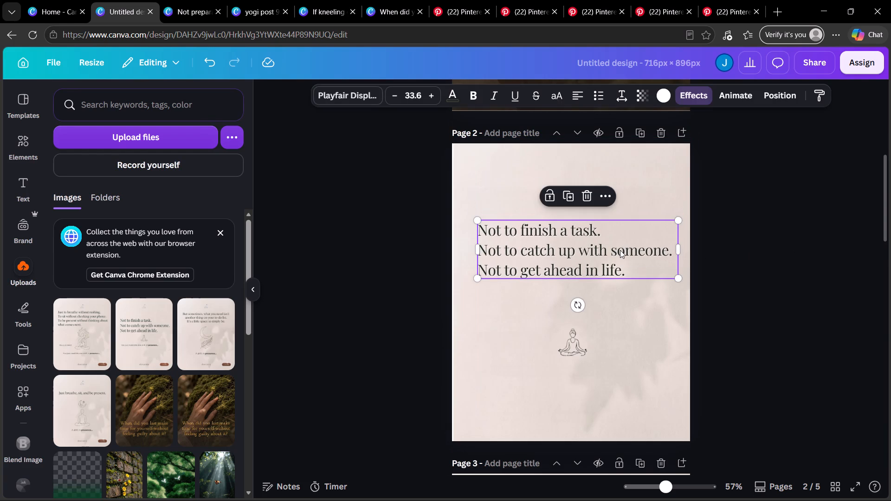
Place the uploaded "But sometimes, what you need isn't another thing on your to-do list." slide on page 4.
scroll(620, 250, down, 6)
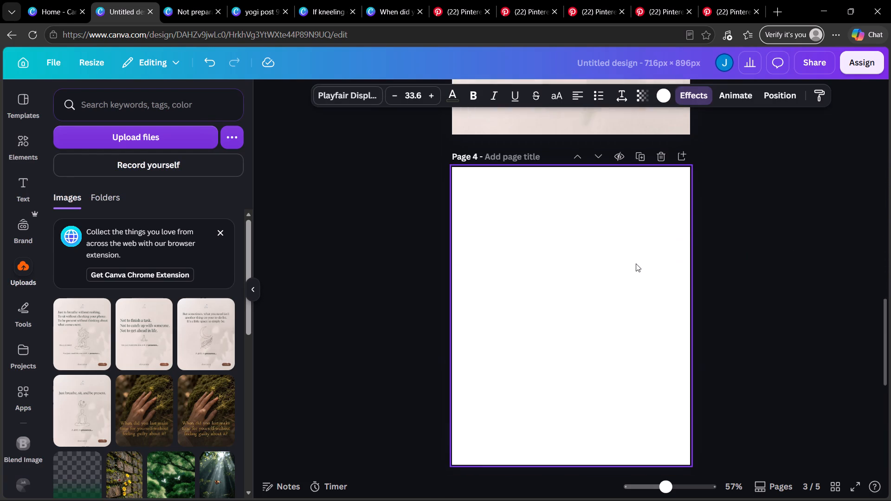
scroll(636, 263, down, 3)
scroll(634, 266, up, 2)
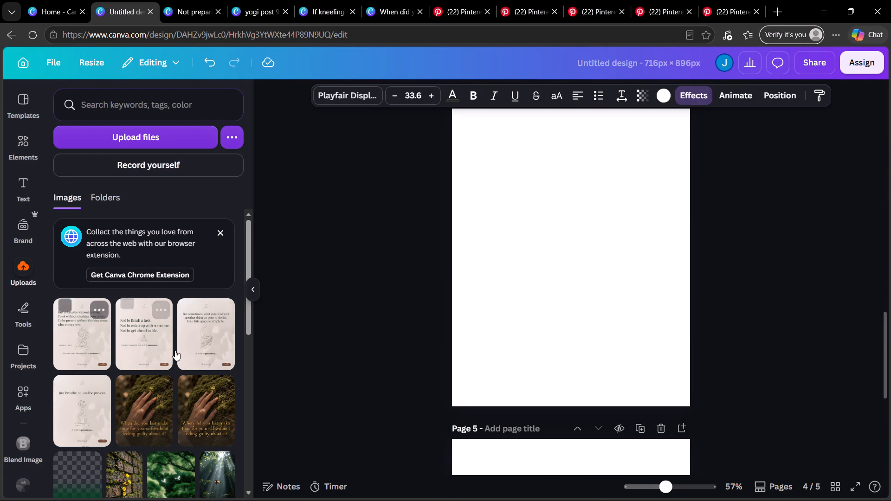
drag(194, 347, 518, 238)
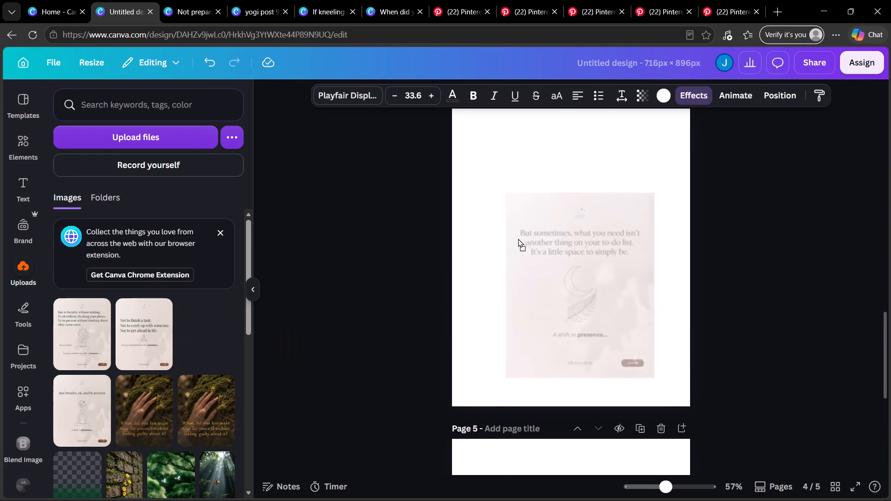
drag(518, 238, 495, 211)
Place the uploaded "Just breathe, sit, and be present." slide on page 5 so that it fills the page.
scroll(214, 333, down, 1)
scroll(525, 340, down, 2)
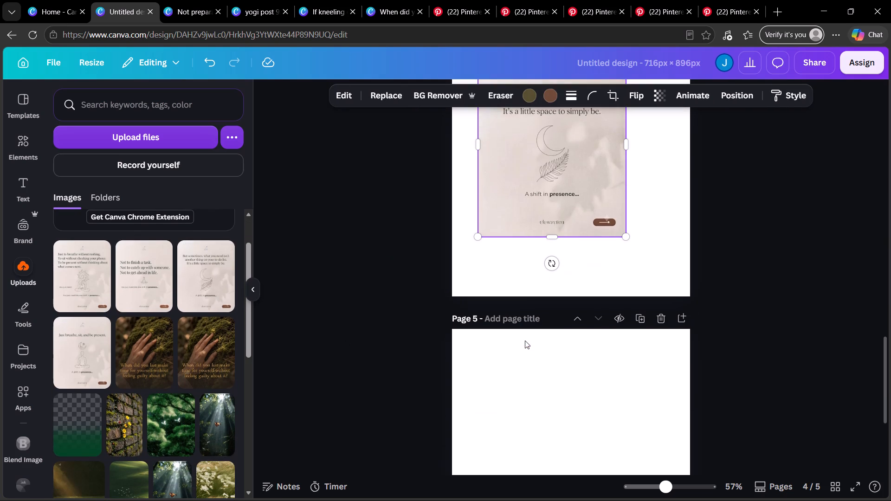
scroll(525, 340, down, 2)
drag(83, 354, 432, 263)
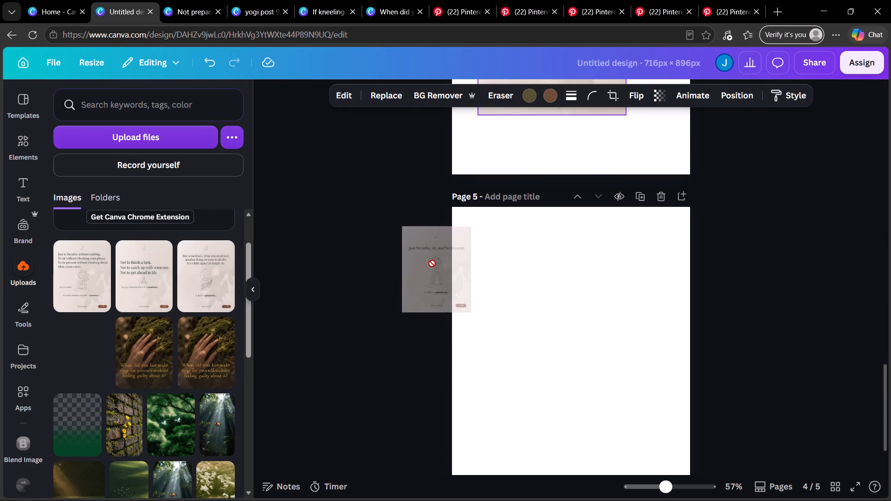
drag(432, 263, 468, 252)
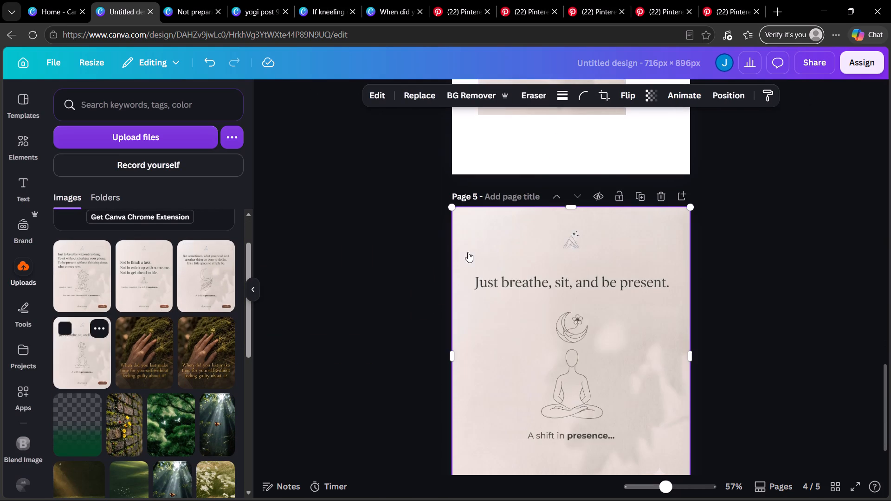
click(843, 274)
Split the "Just breathe, sit, and be present." slide image on page 5 into editable layers with Magic Layers.
scroll(823, 276, down, 2)
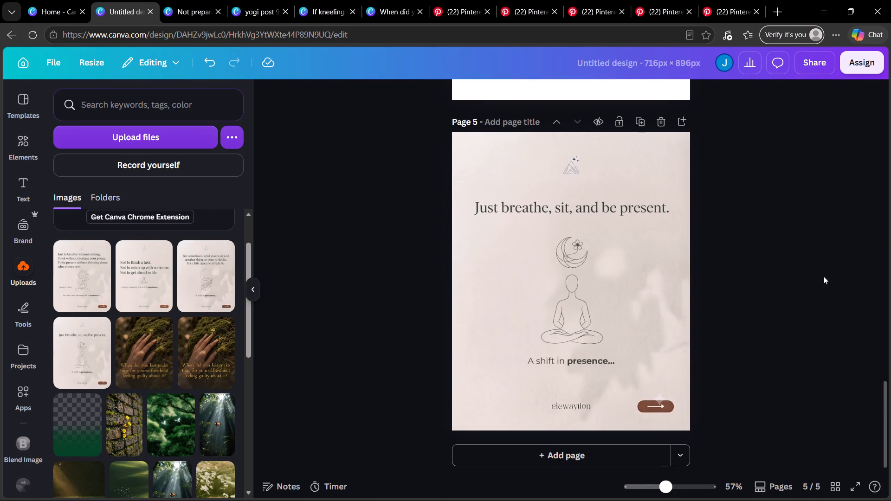
click(632, 276)
click(346, 94)
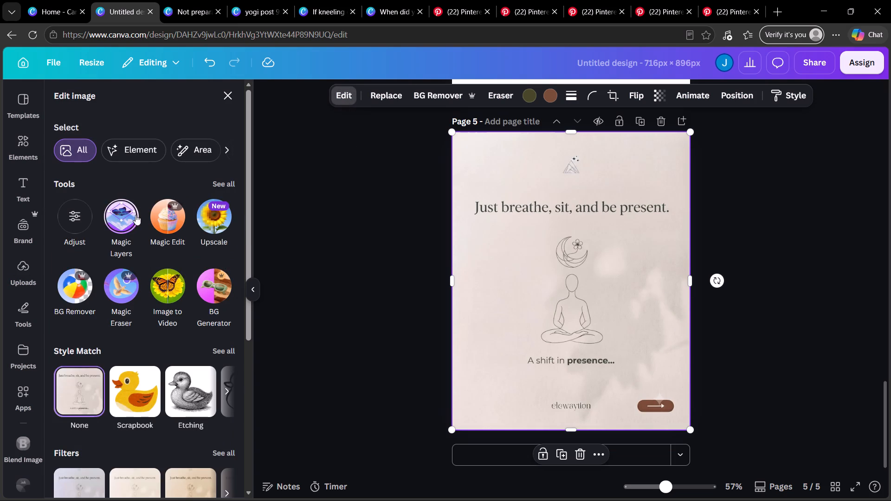
click(136, 214)
Align the "But sometimes, what you need isn't..." slide image with page 4's top-left corner and enlarge it to fill the page.
scroll(610, 251, up, 4)
scroll(595, 285, down, 2)
drag(594, 313, 581, 277)
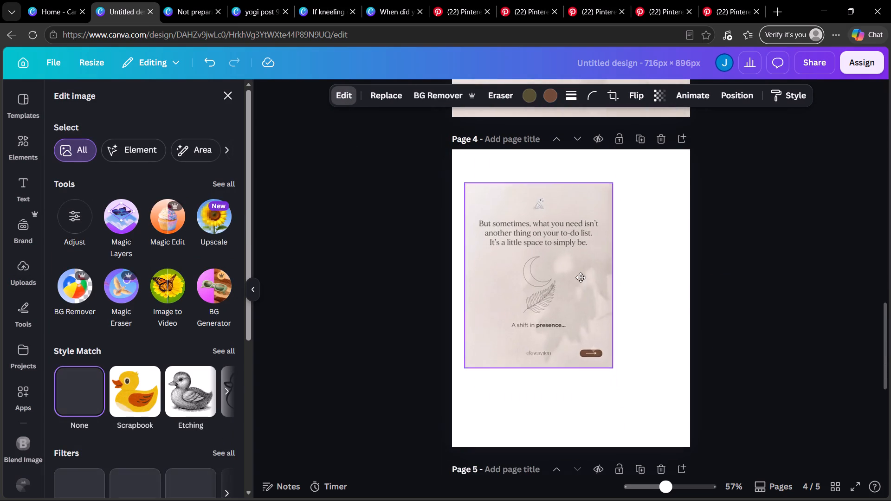
drag(581, 277, 568, 261)
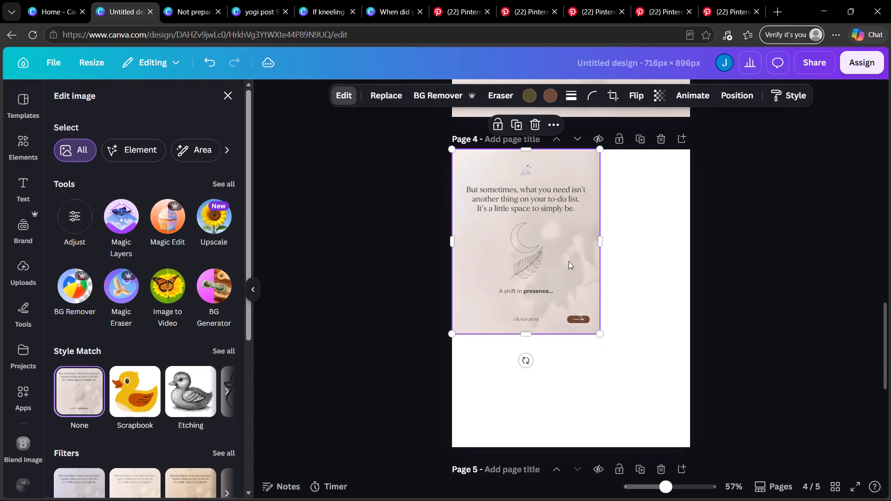
drag(600, 332, 695, 428)
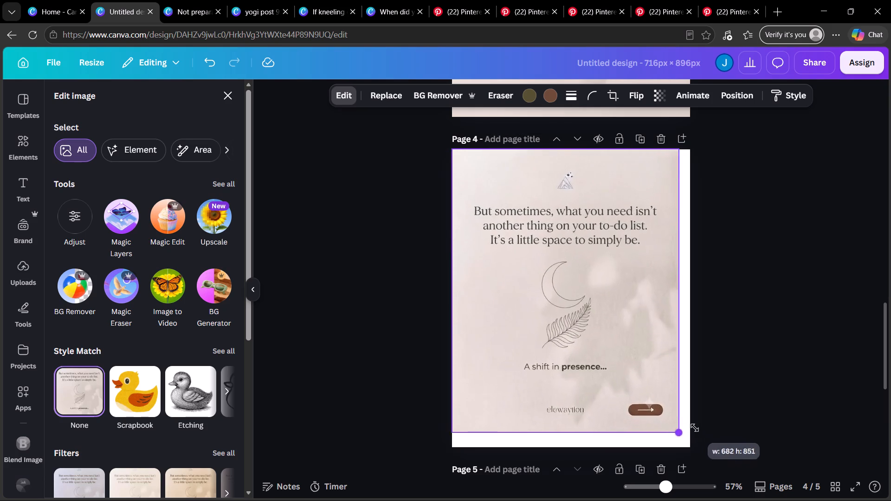
drag(695, 428, 707, 439)
click(753, 386)
Split the "But sometimes, what you need isn't..." slide image on page 4 into editable layers with Magic Layers.
click(595, 334)
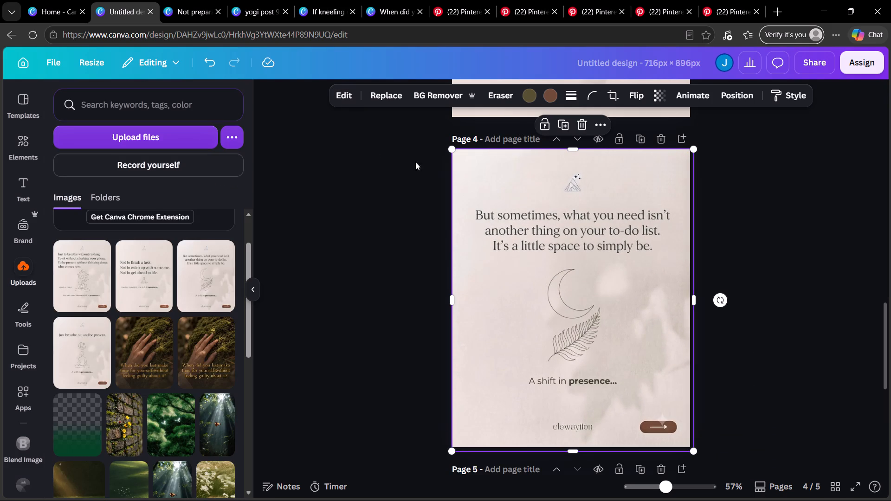
click(553, 231)
click(533, 198)
click(336, 93)
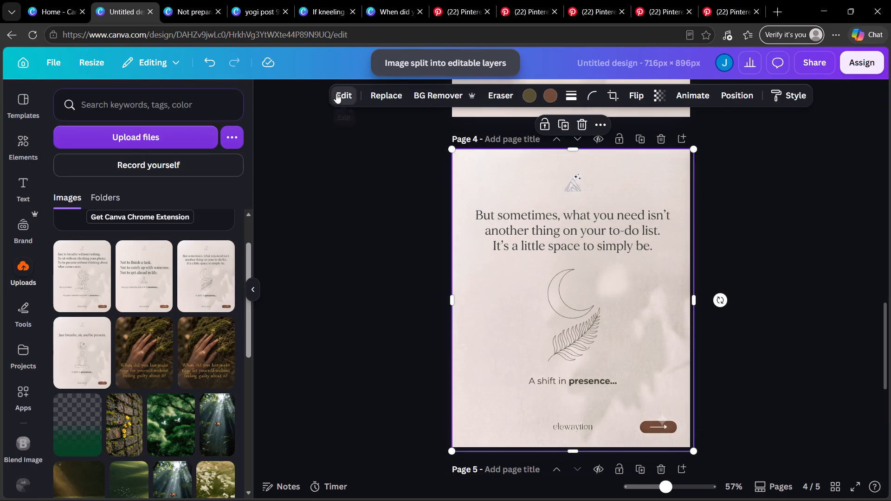
click(123, 212)
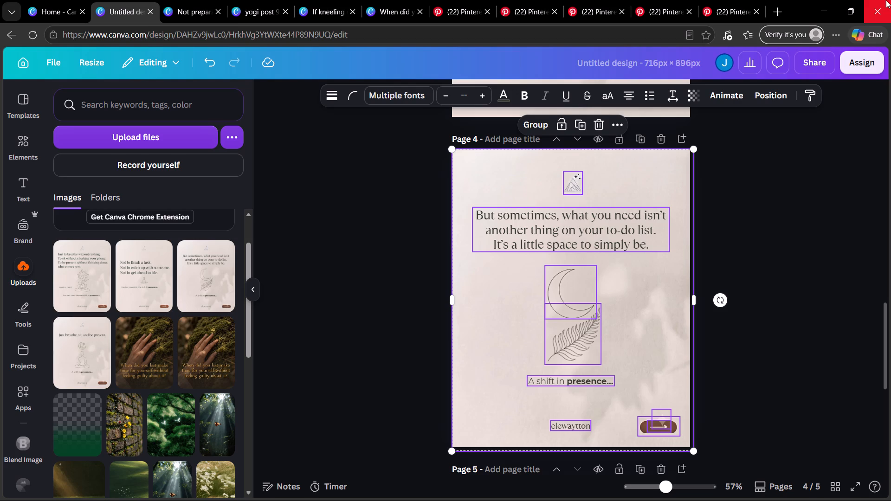
drag(794, 238, 789, 238)
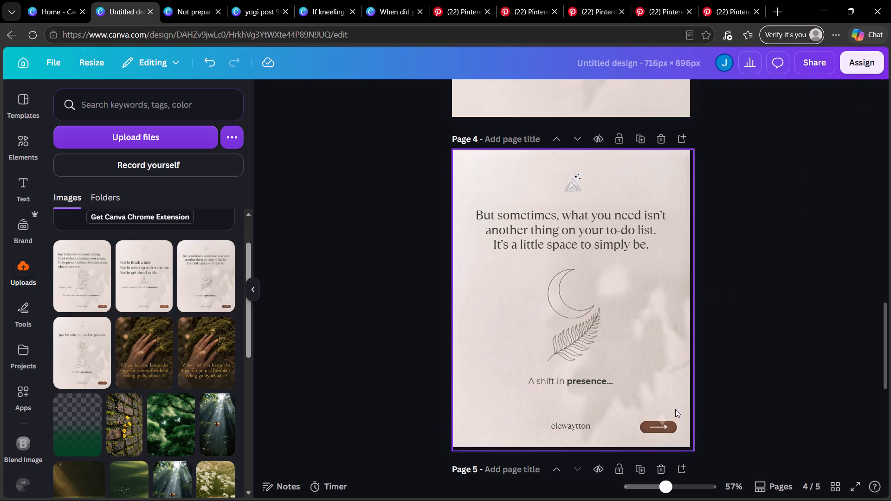
Remove the sparkle, the arrow and the brown button from the lower corner of page 4.
drag(664, 415, 756, 404)
drag(656, 427, 768, 422)
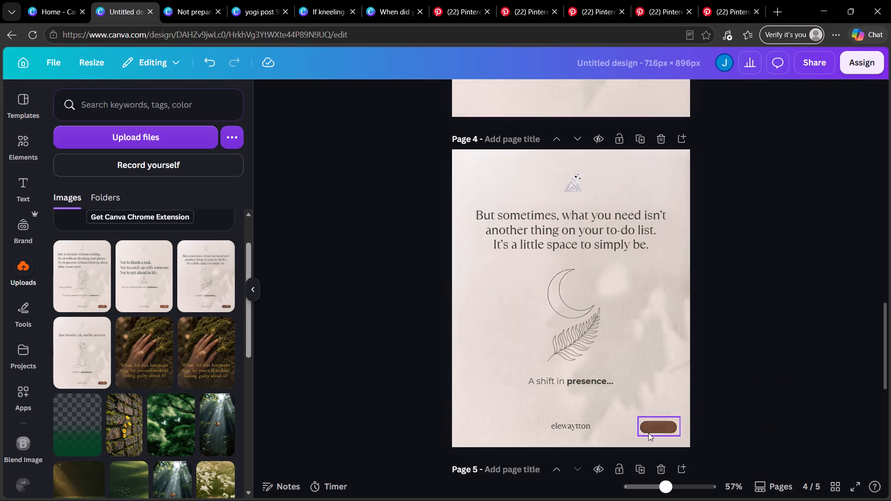
drag(656, 425, 788, 406)
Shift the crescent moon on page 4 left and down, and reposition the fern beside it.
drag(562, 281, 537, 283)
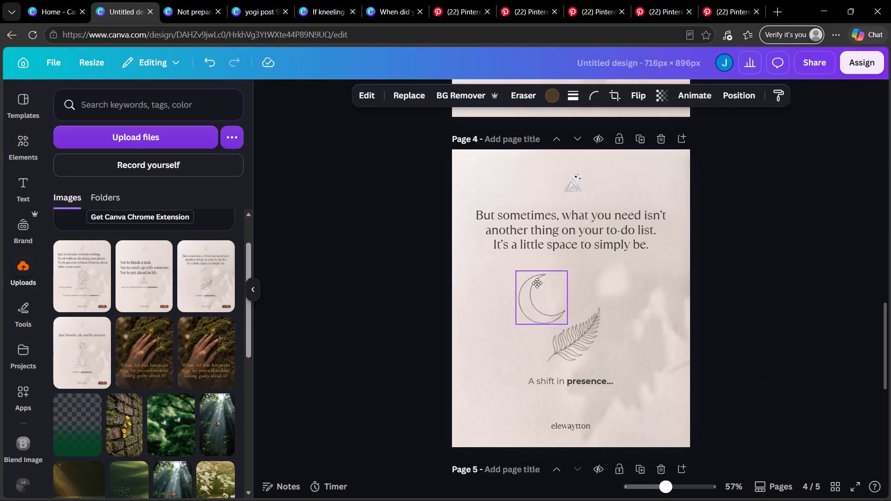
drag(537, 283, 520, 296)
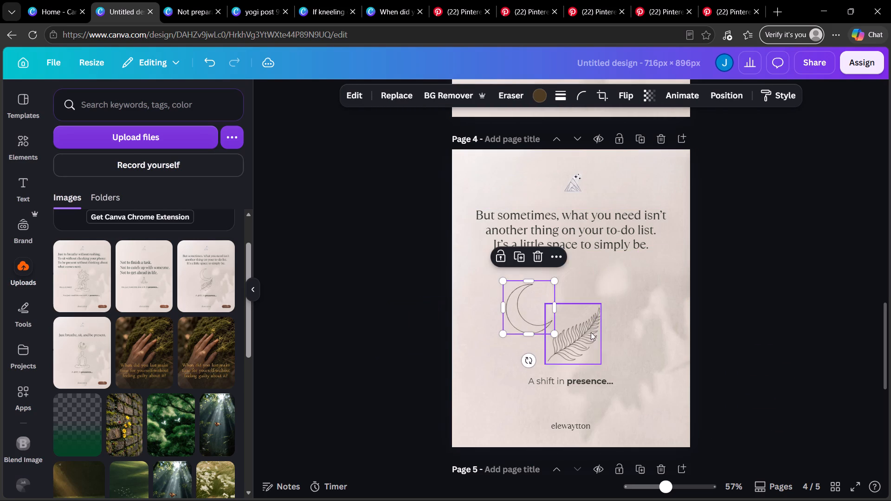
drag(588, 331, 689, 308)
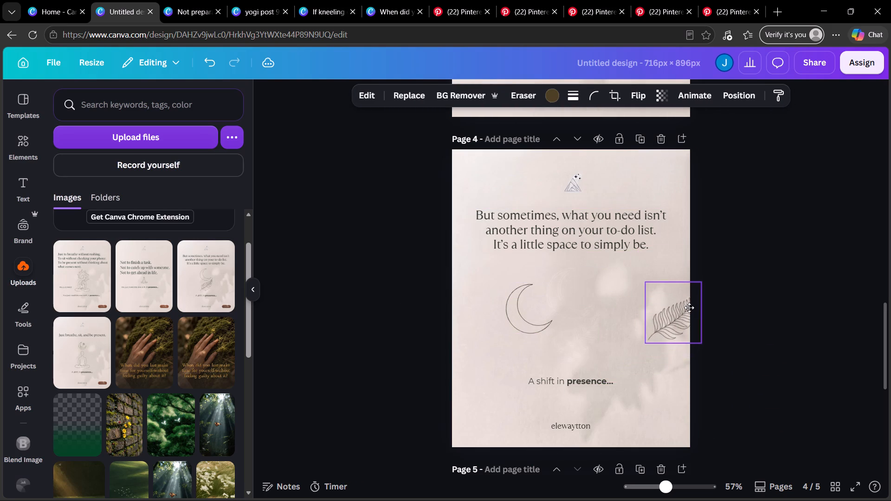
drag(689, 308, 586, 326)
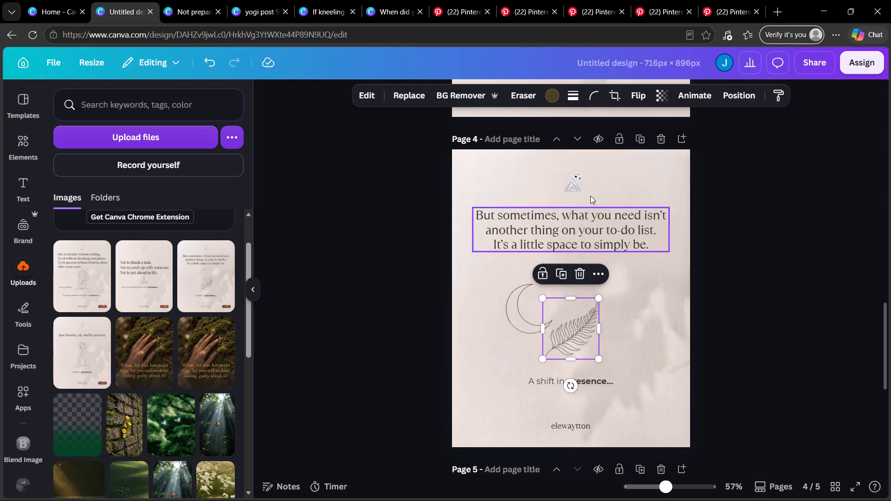
Remove the mountain logo, the "elewaytton" text and the "A shift in presence..." line from page 4.
drag(571, 180, 770, 139)
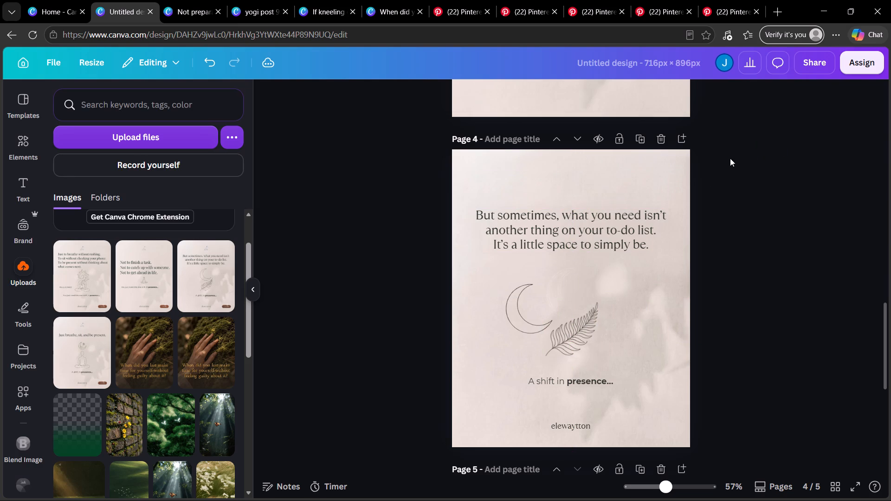
drag(551, 430, 205, 380)
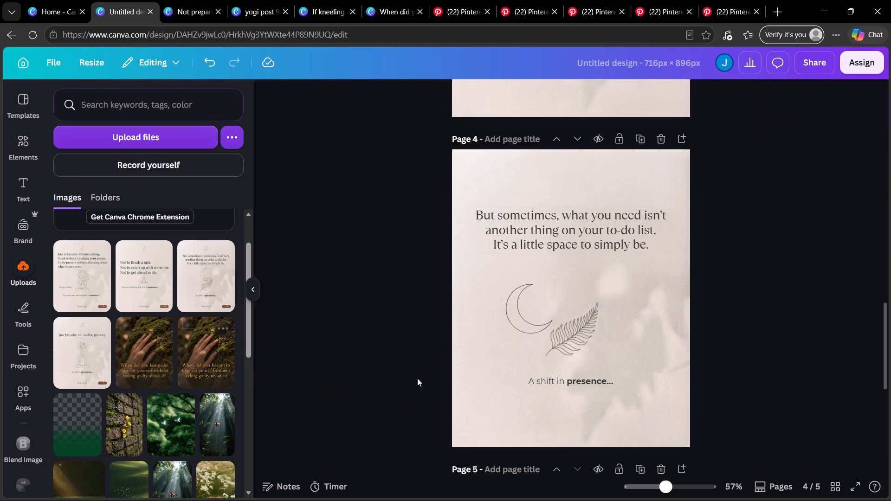
drag(557, 385, 353, 370)
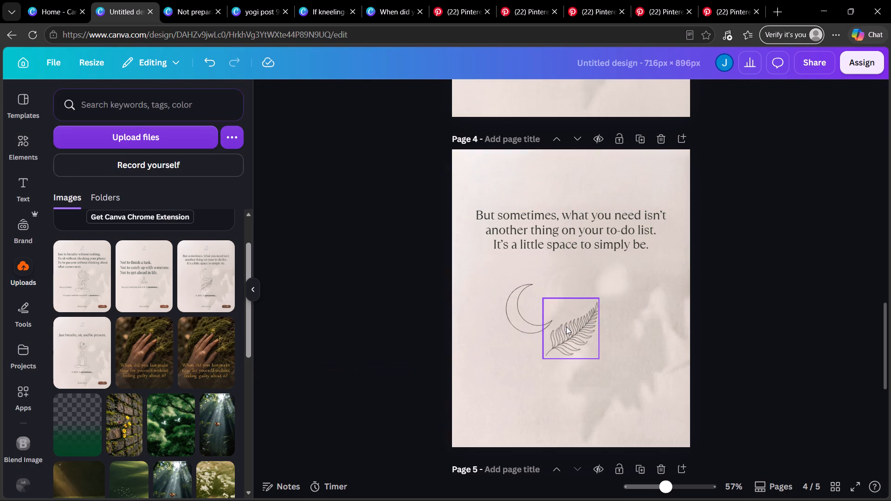
Move the fern lower on page 4 and remove the crescent moon from the page.
drag(568, 327, 591, 370)
drag(535, 324, 540, 374)
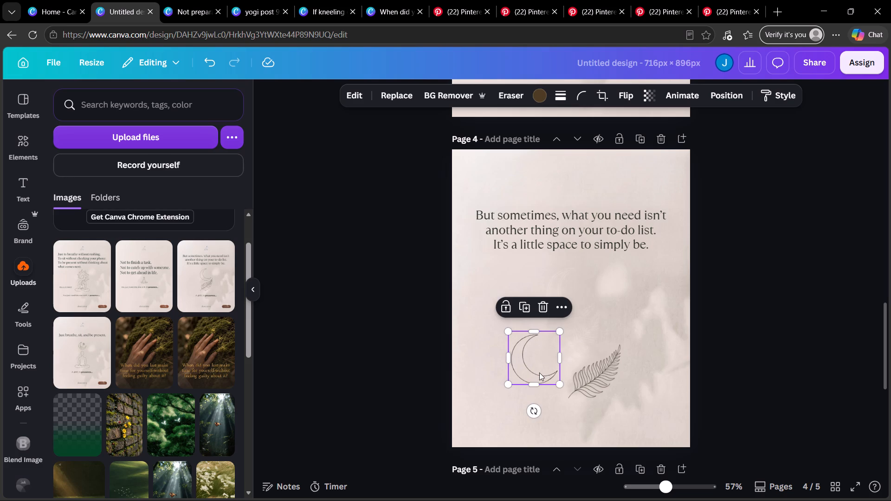
drag(542, 365, 353, 338)
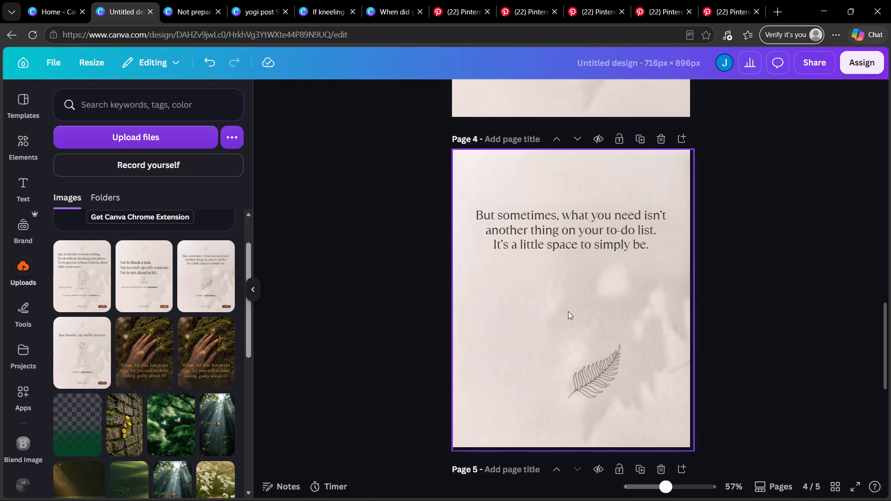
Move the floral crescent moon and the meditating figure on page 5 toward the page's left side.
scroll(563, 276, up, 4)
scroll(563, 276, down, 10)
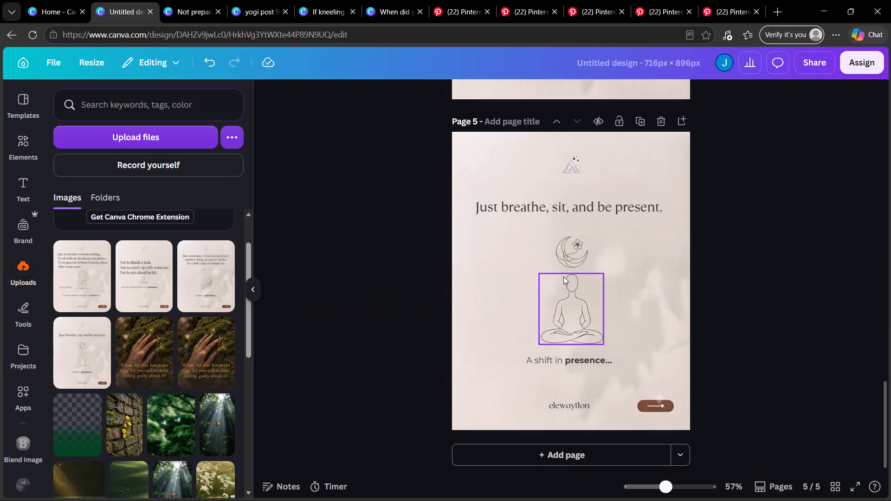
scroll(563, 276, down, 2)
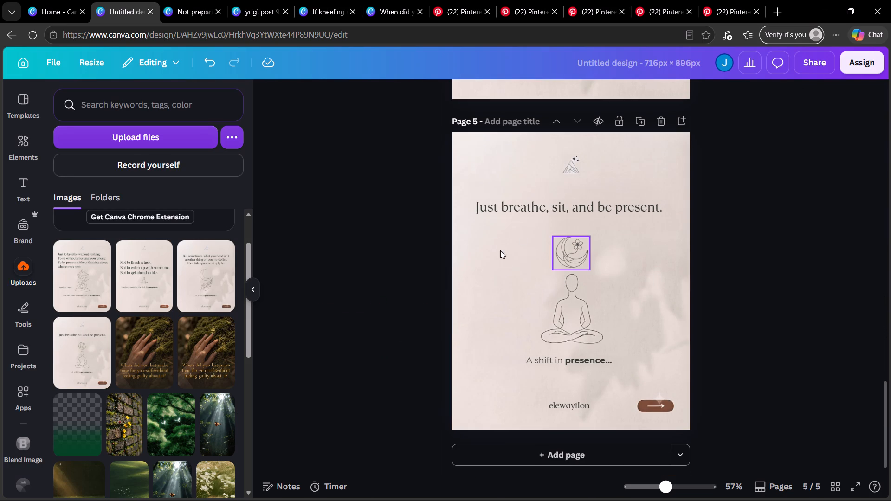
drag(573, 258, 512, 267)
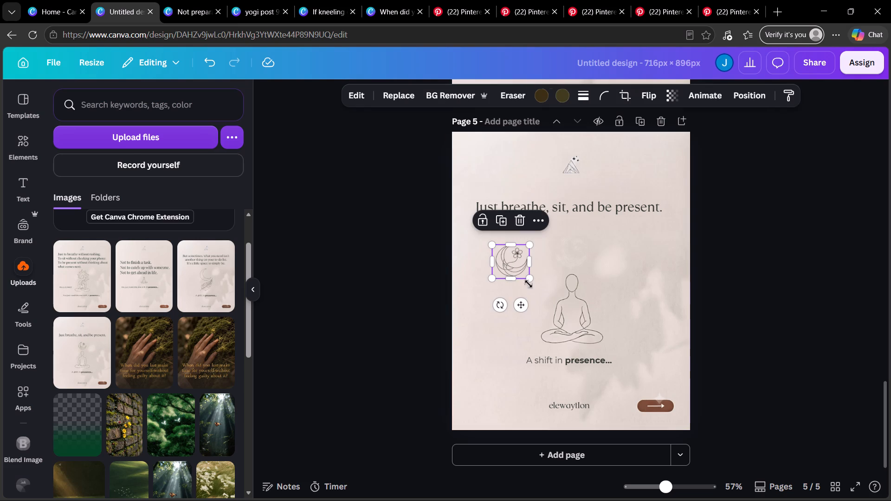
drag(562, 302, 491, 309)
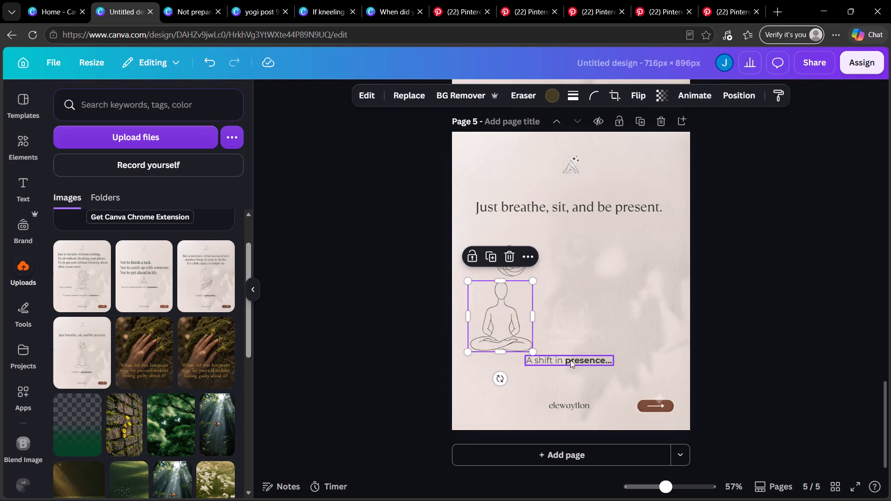
Remove the tagline, arrow button, sparkle, brand name, logo and "Just breathe, sit, and be present." heading from page 5.
drag(570, 360, 352, 380)
drag(644, 405, 732, 400)
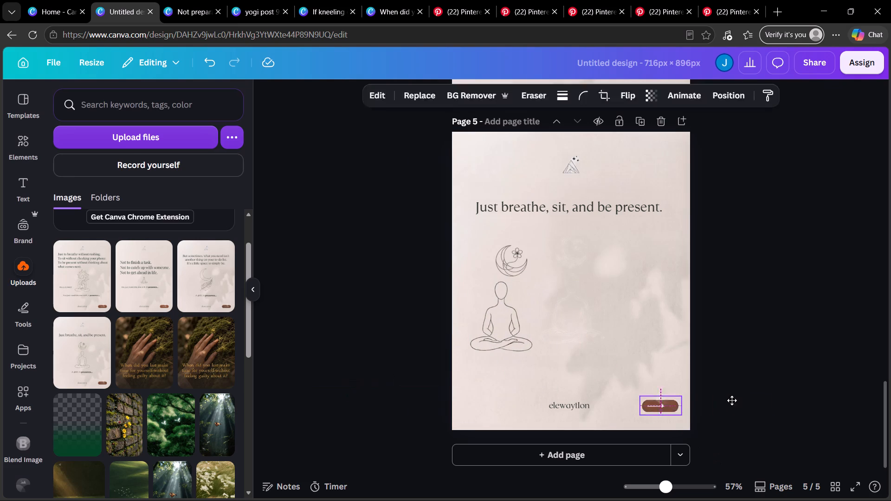
drag(732, 400, 757, 400)
drag(663, 399, 730, 395)
drag(663, 404, 760, 395)
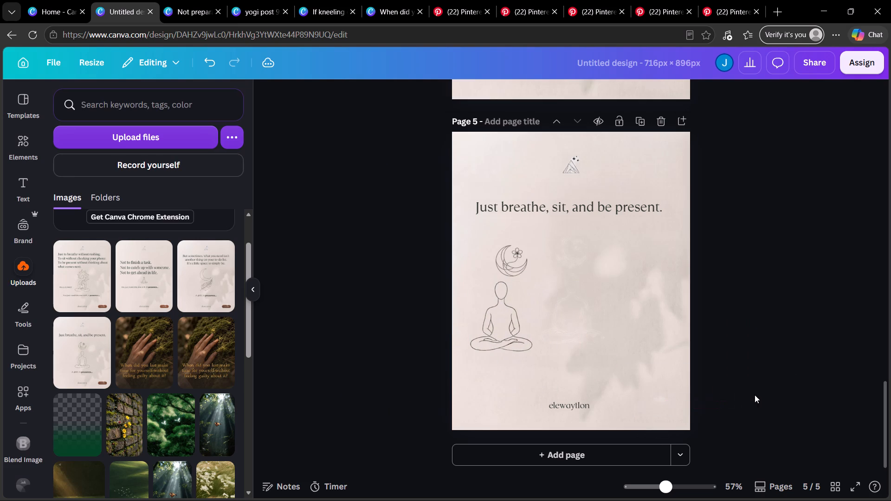
drag(580, 407, 768, 364)
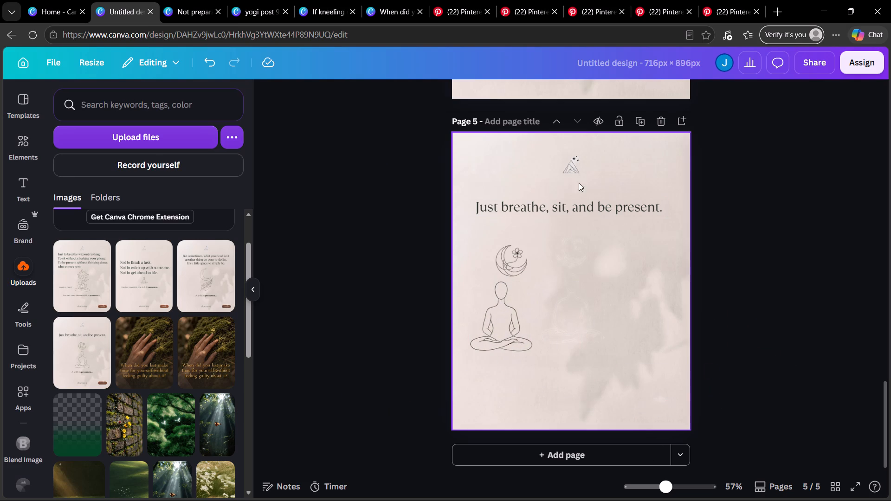
drag(579, 167, 266, 173)
drag(537, 208, 250, 213)
Duplicate the page 3 background image and place the copy over page 5 so that it covers the page.
scroll(633, 193, up, 4)
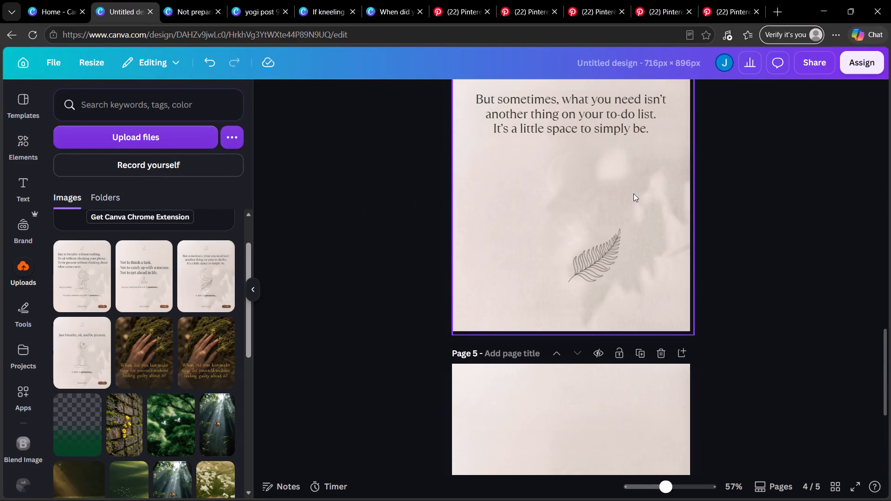
scroll(634, 194, up, 6)
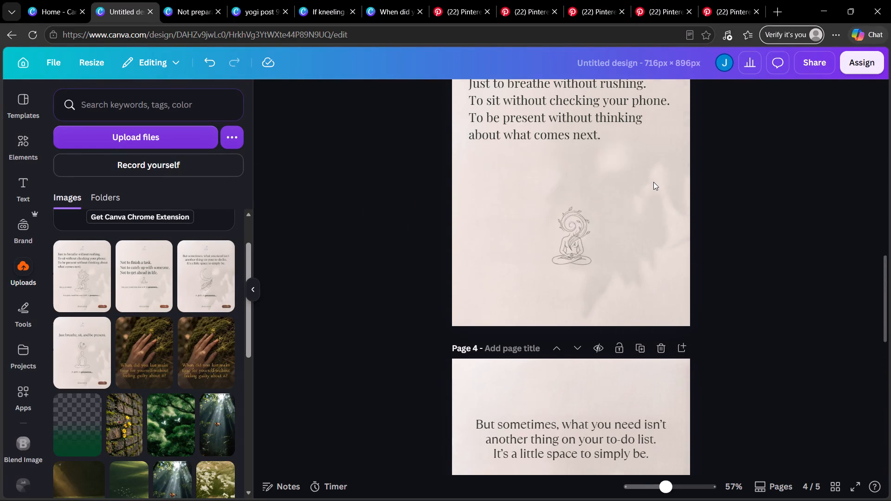
scroll(652, 207, up, 2)
click(653, 203)
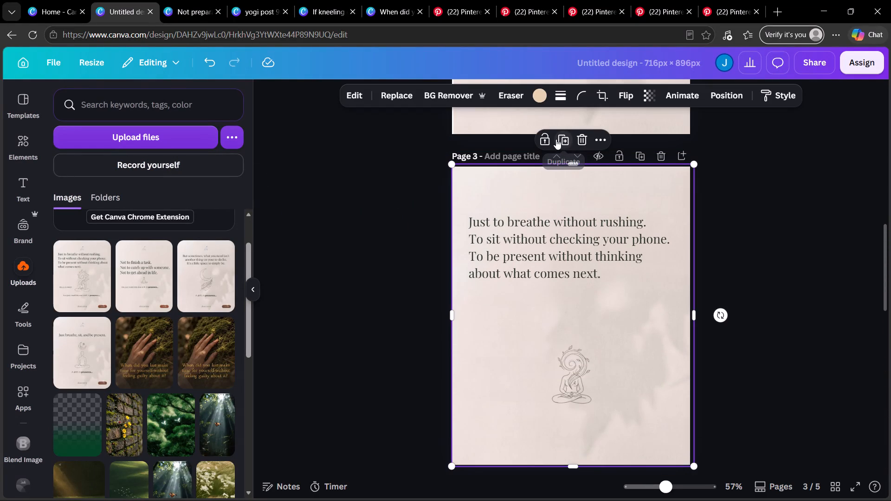
click(563, 139)
drag(624, 198, 615, 217)
scroll(621, 212, down, 5)
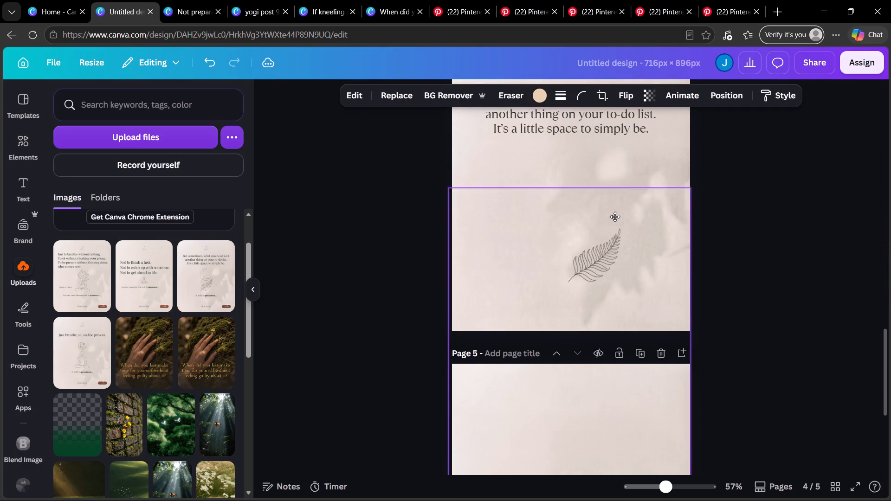
drag(615, 217, 612, 216)
scroll(615, 217, down, 3)
click(658, 223)
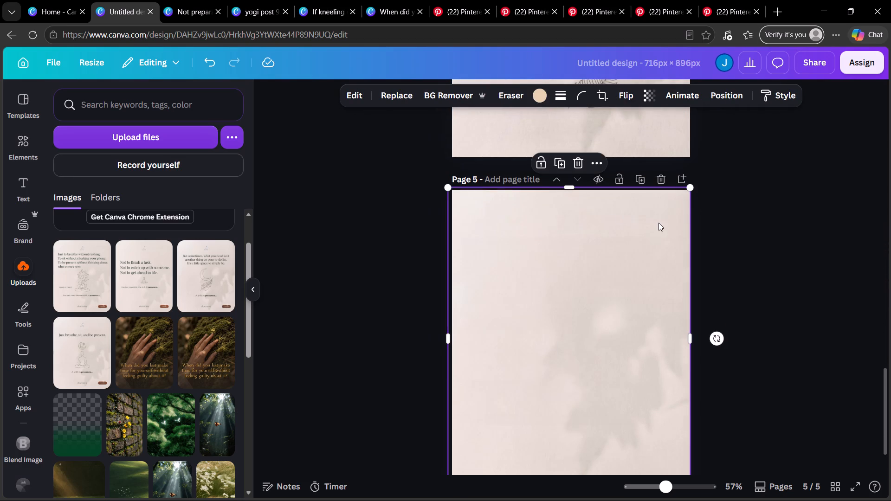
Reorder the layers on page 5 so the copied background sits behind the moon and the meditating figure.
click(717, 96)
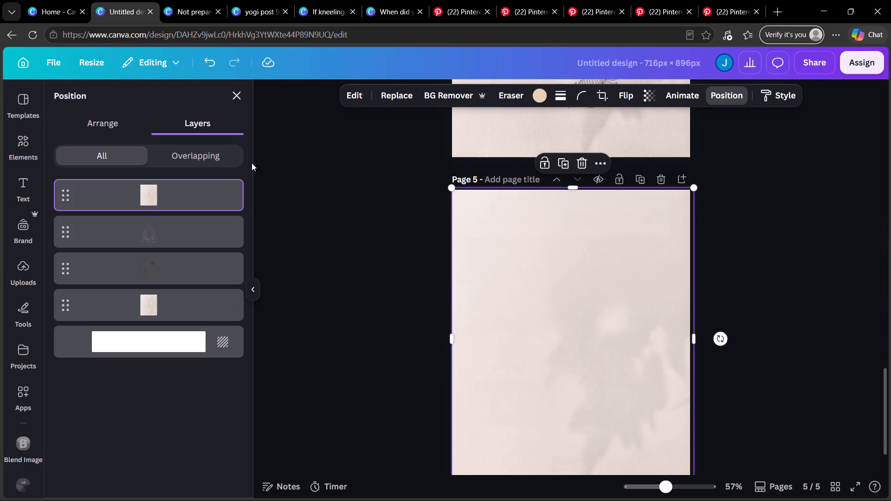
drag(182, 190, 183, 282)
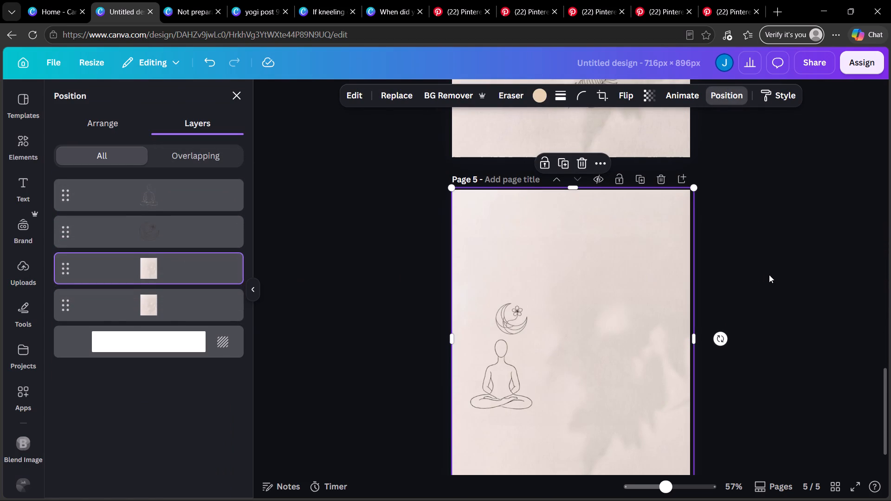
double_click(773, 276)
Centre the floral crescent moon in the lower half of page 5 with the meditating figure directly beneath it.
drag(511, 327, 567, 385)
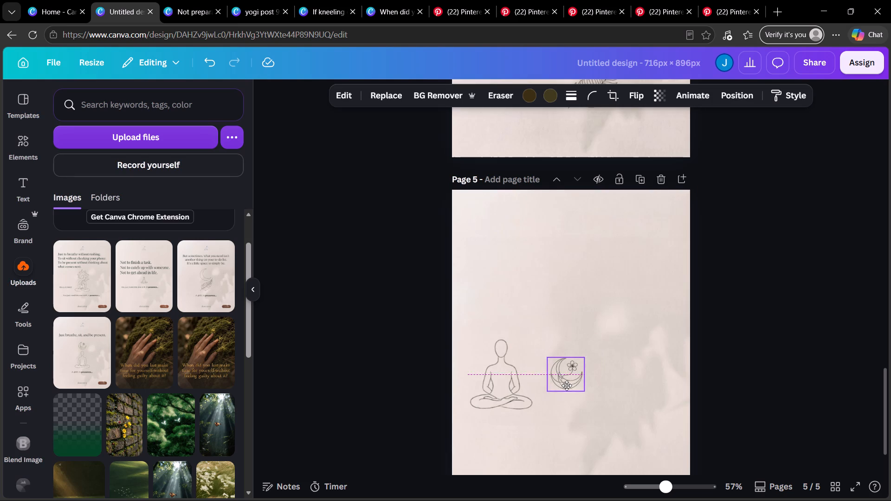
drag(567, 385, 569, 385)
drag(504, 386, 572, 435)
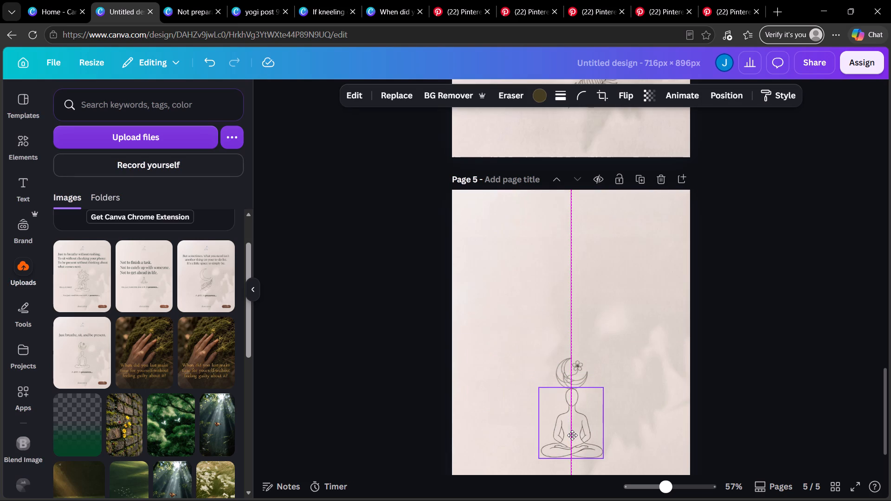
drag(572, 435, 572, 437)
click(320, 365)
Scale down the crescent moon and meditating figure together on page 5 and centre them horizontally in the lower half.
scroll(375, 355, down, 2)
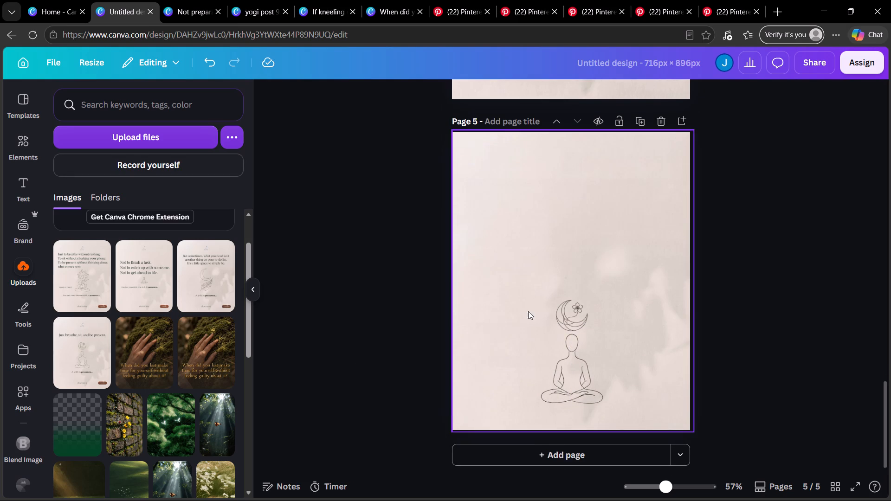
drag(516, 304, 600, 382)
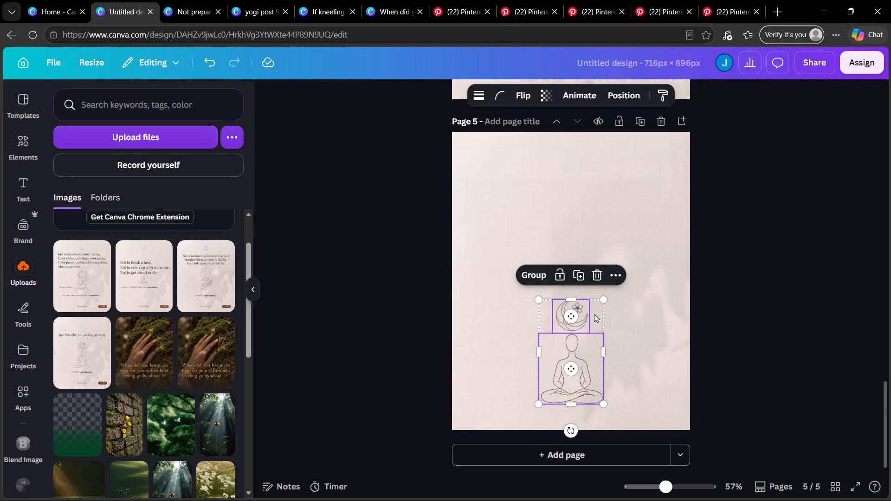
drag(602, 300, 585, 342)
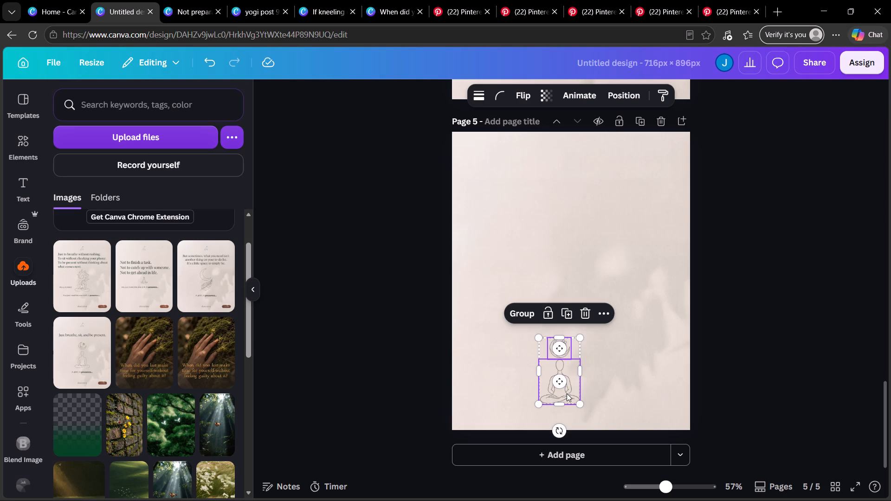
drag(568, 393, 578, 362)
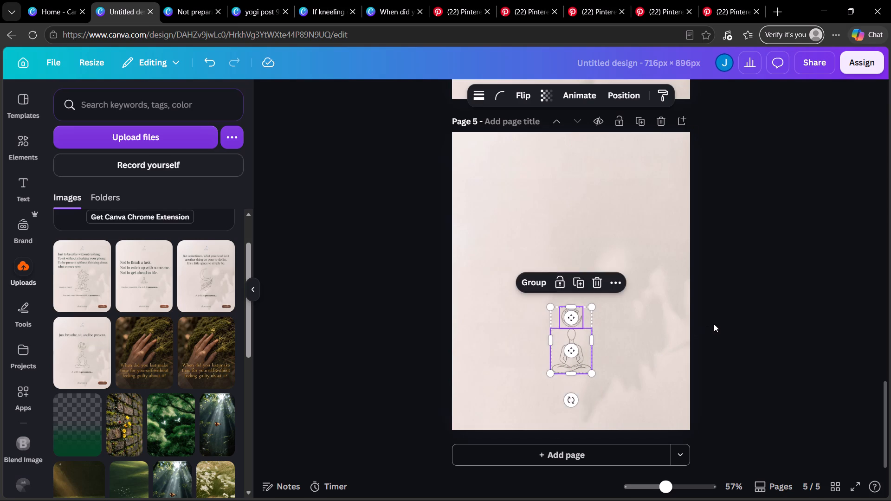
click(715, 323)
Move the fern illustration on page 4 closer to the page's centre line, beneath the text.
scroll(716, 323, up, 5)
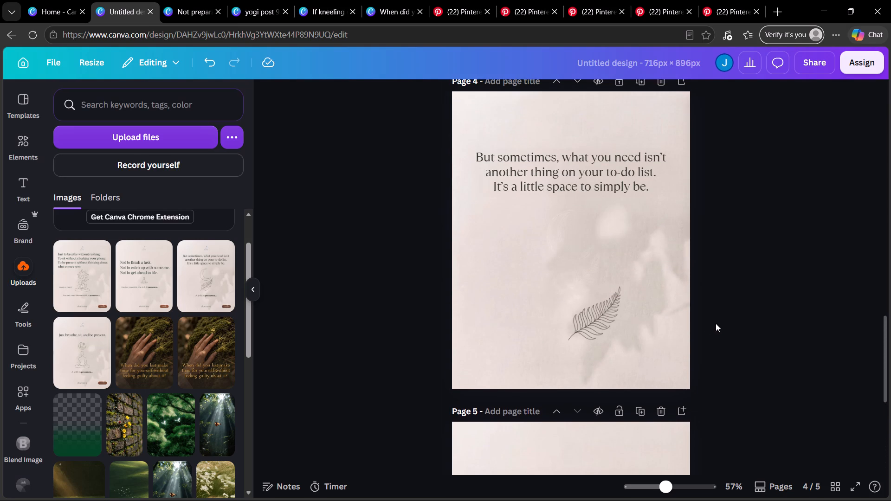
drag(607, 315, 591, 307)
Extend the bottom edge of the hand-on-moss image on page 1 so it covers the page's lower edge.
scroll(591, 306, up, 3)
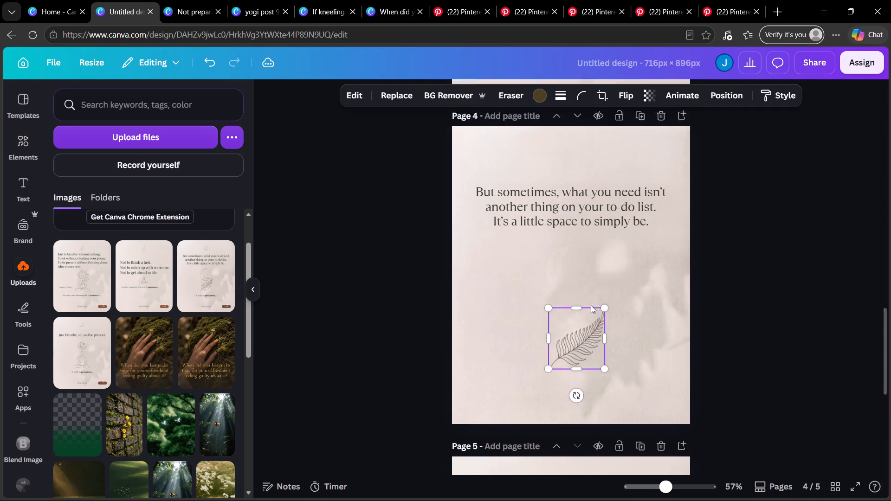
scroll(594, 305, up, 9)
scroll(596, 306, down, 6)
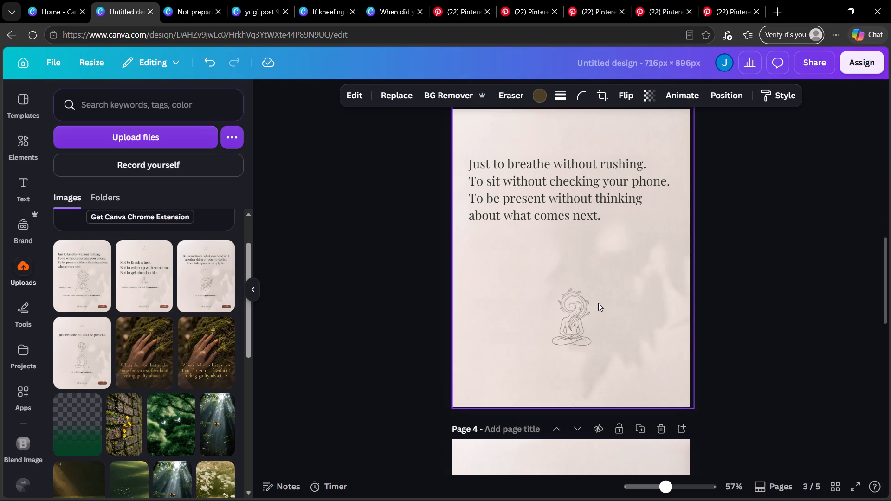
scroll(621, 298, up, 9)
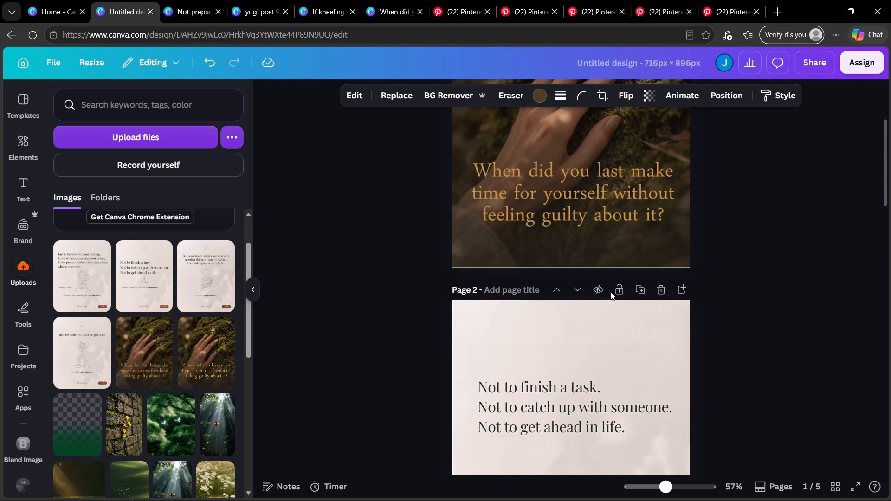
click(623, 253)
click(587, 261)
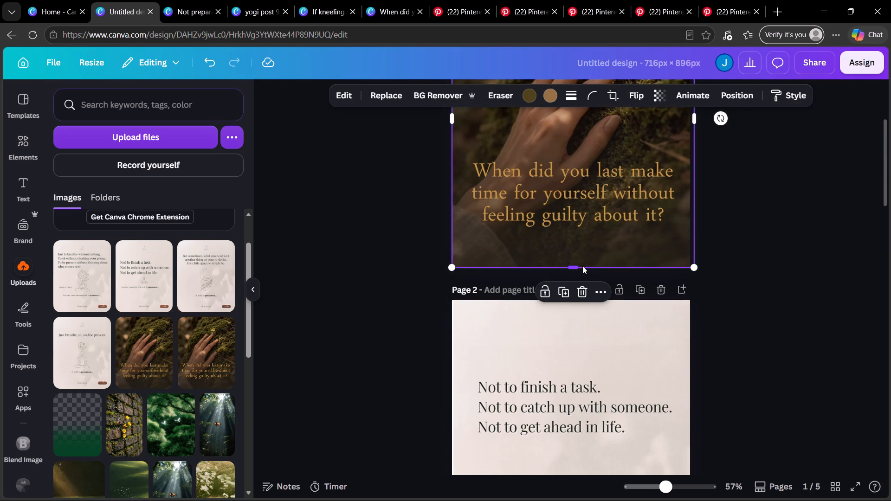
click(582, 266)
click(589, 256)
drag(572, 267, 572, 268)
drag(572, 268, 574, 271)
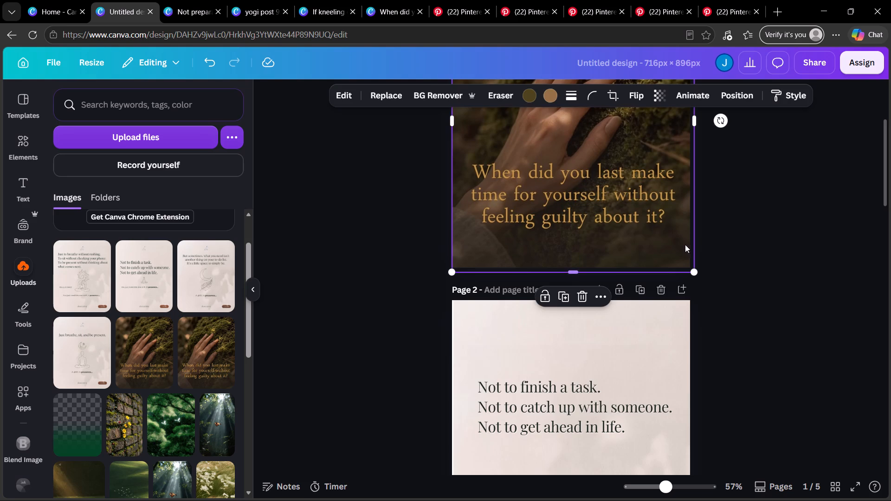
click(784, 220)
Open the design "What if sitting still was actually a yoga practice?" and copy the "Meet Siddhasana" text block from its page 2.
scroll(768, 228, up, 3)
scroll(768, 228, down, 4)
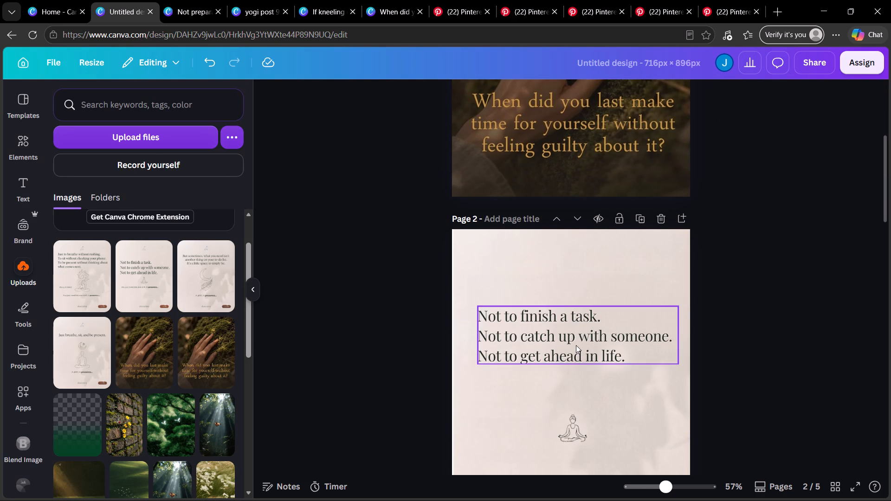
click(578, 332)
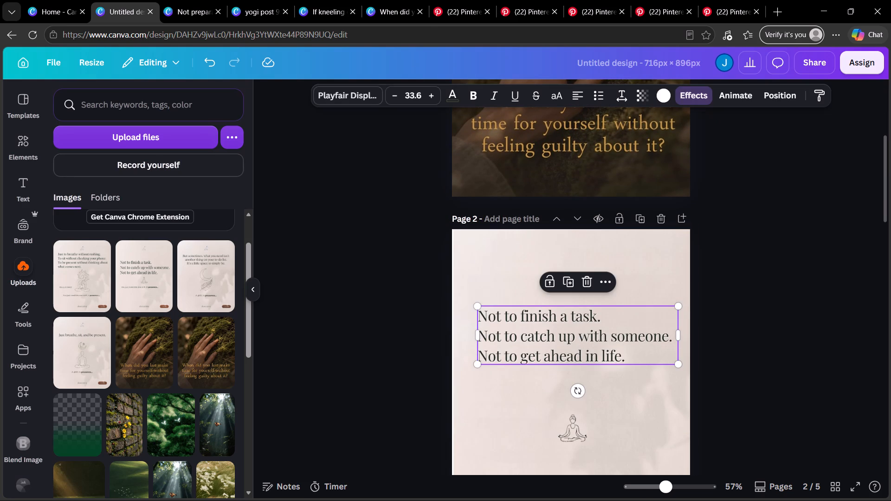
click(171, 0)
click(115, 0)
click(49, 0)
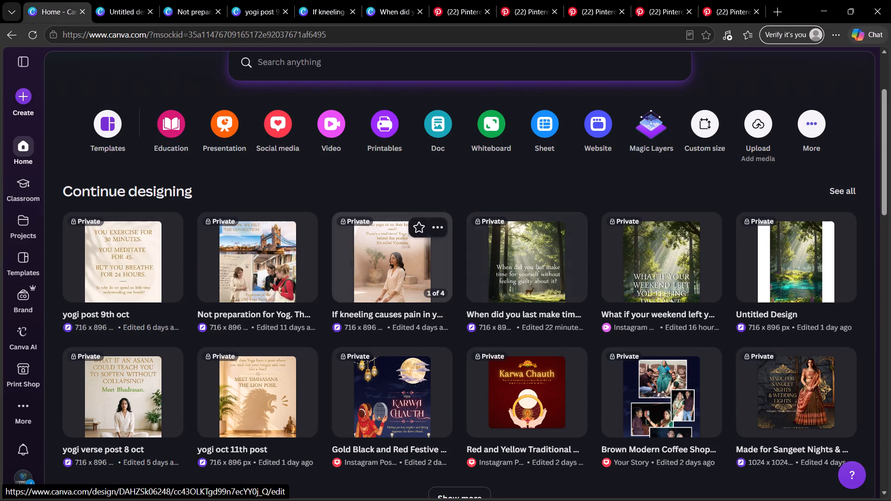
scroll(643, 275, down, 3)
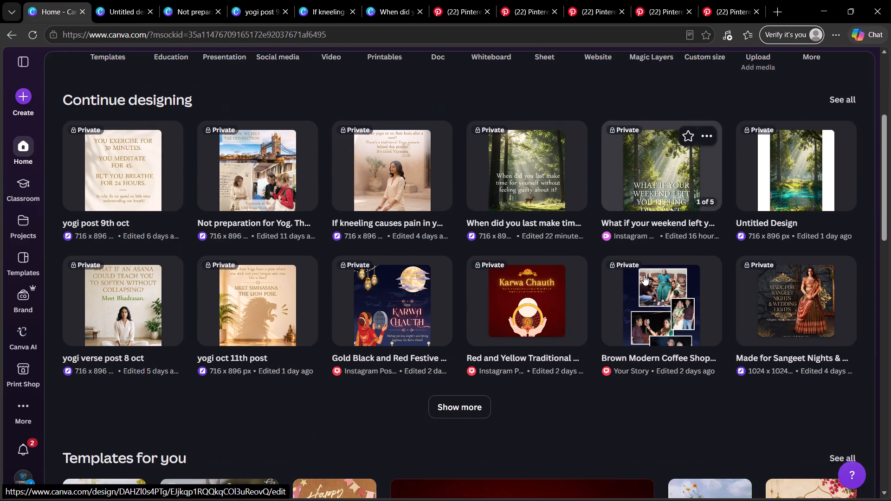
click(469, 329)
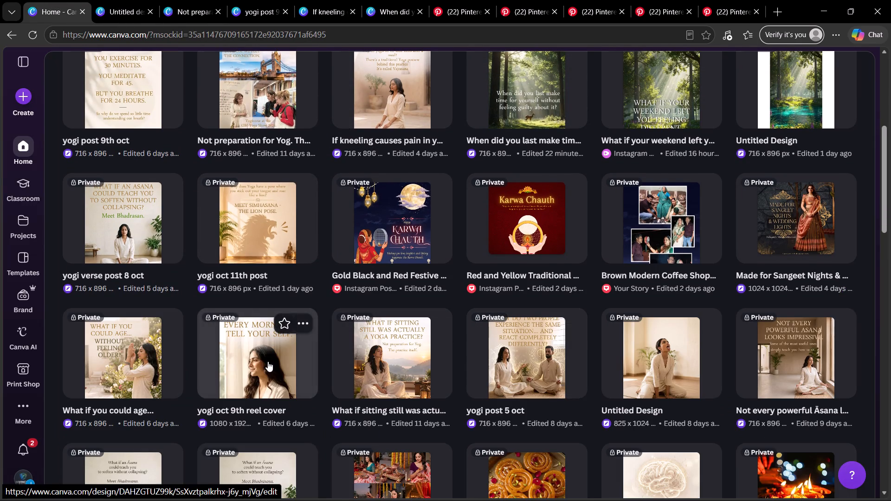
click(351, 357)
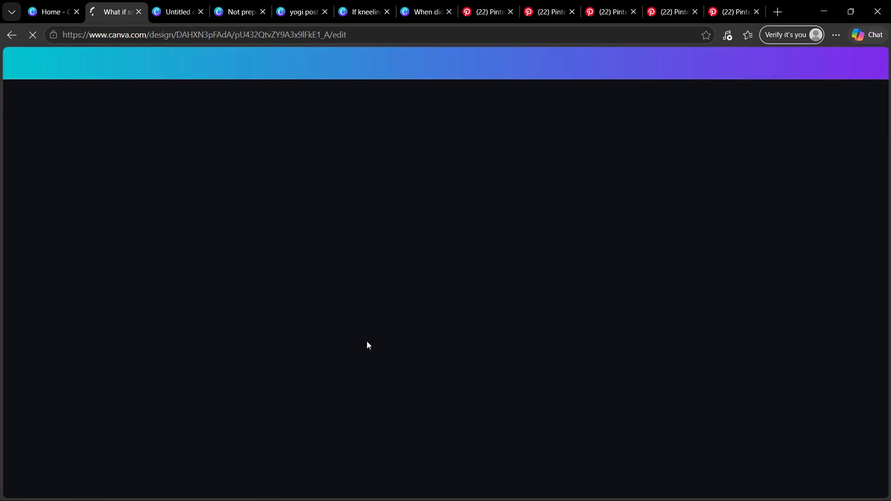
scroll(539, 327, down, 4)
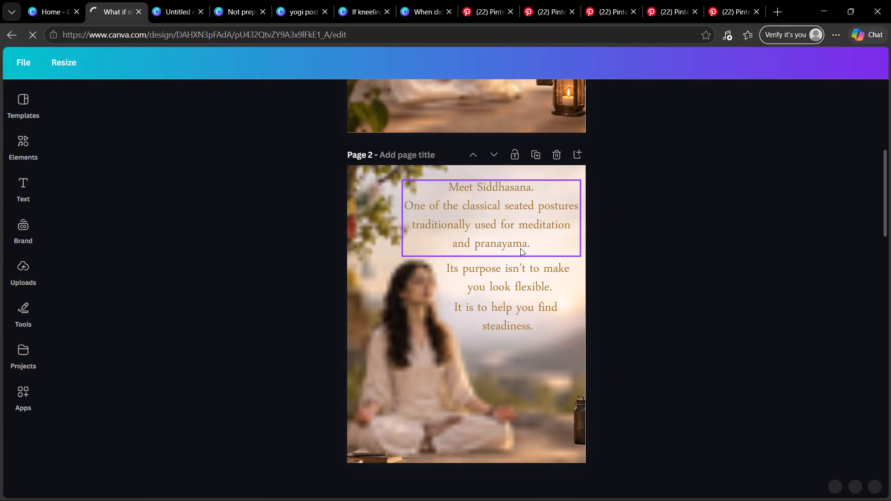
click(512, 231)
key(ctrl+c)
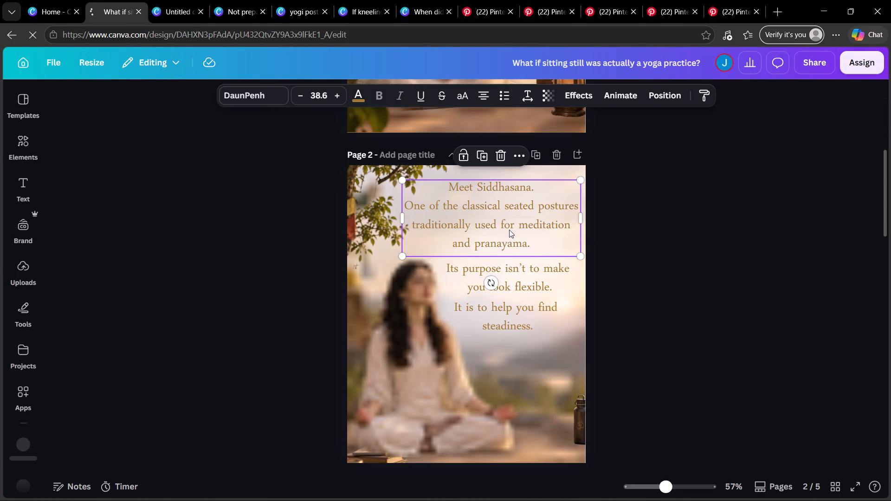
Paste the copied text block onto page 2 of the carousel, move the old text off the page and centre the pasted block.
click(159, 0)
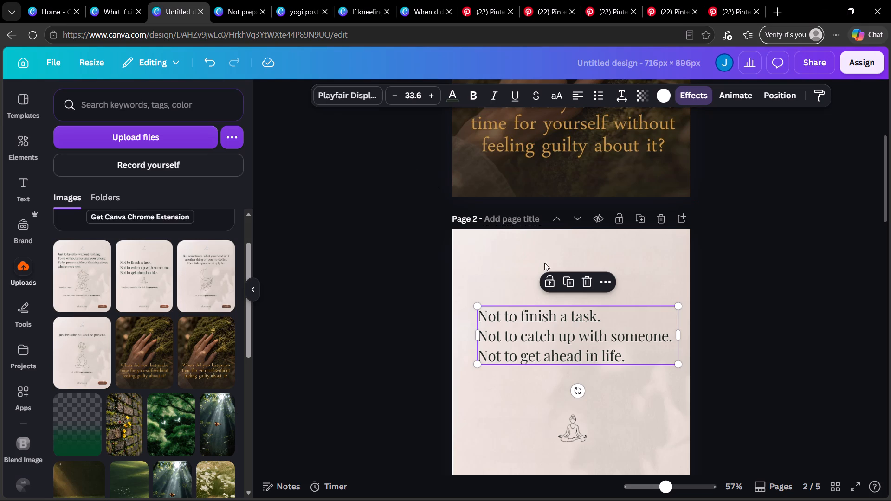
key(ctrl+v)
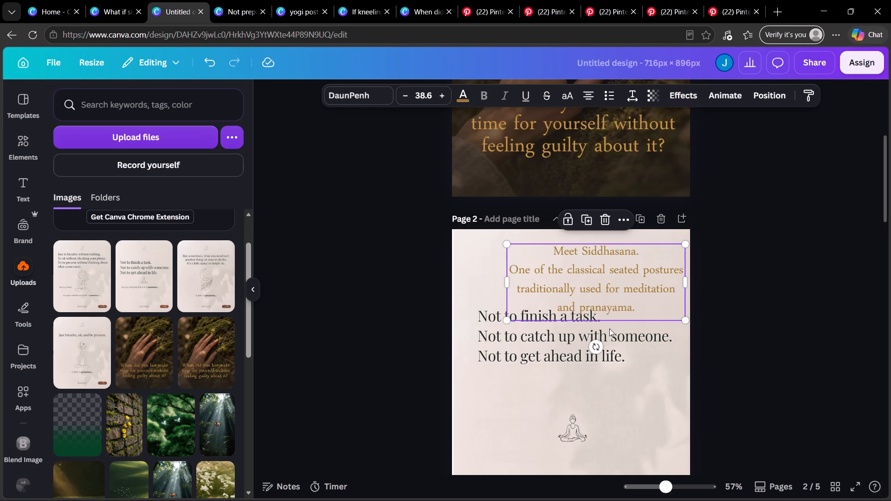
drag(613, 300, 581, 318)
click(837, 318)
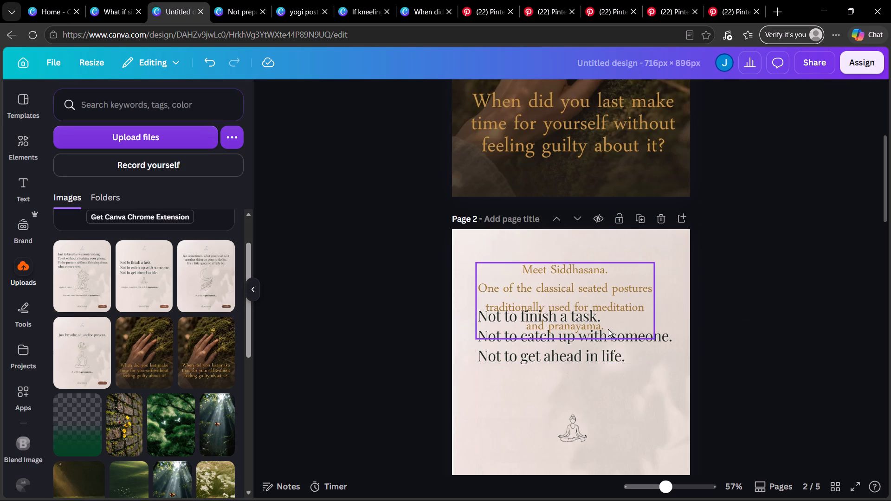
drag(607, 341, 347, 347)
click(524, 289)
drag(559, 297, 573, 340)
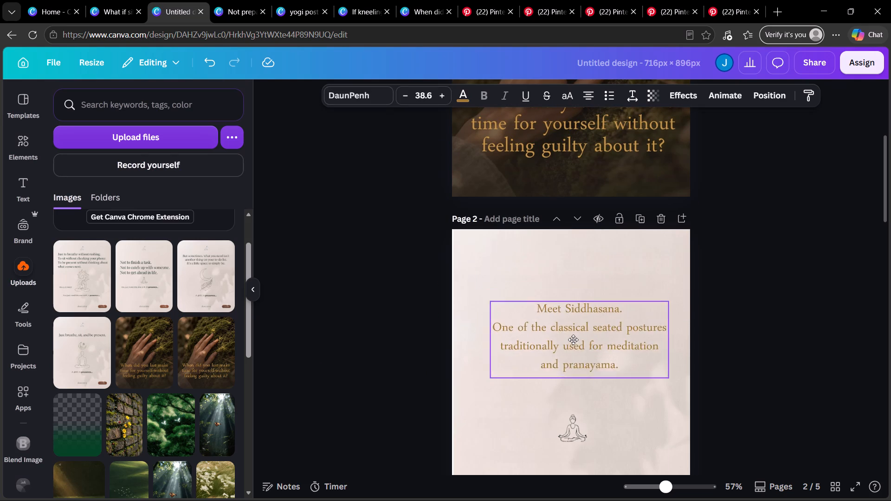
drag(573, 340, 565, 350)
Replace the pasted block's wording with the three Slide 2 lines copied from the Yogiverse November plan document in Chrome.
click(565, 350)
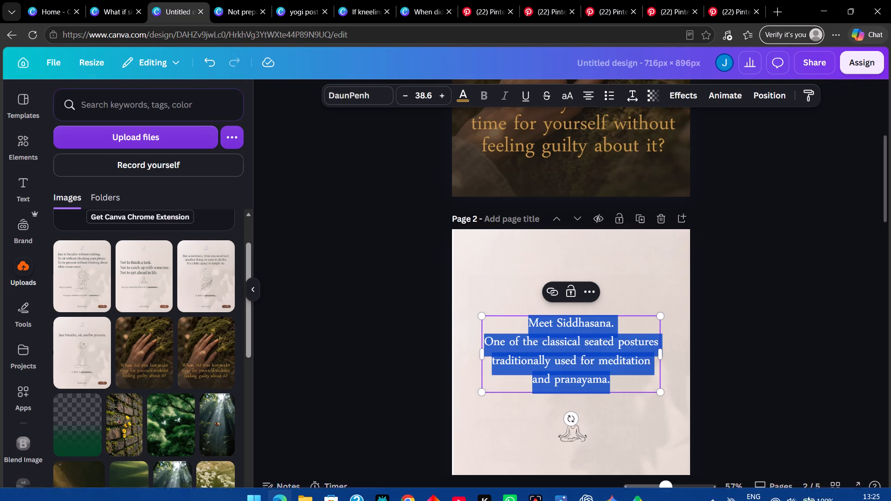
click(408, 486)
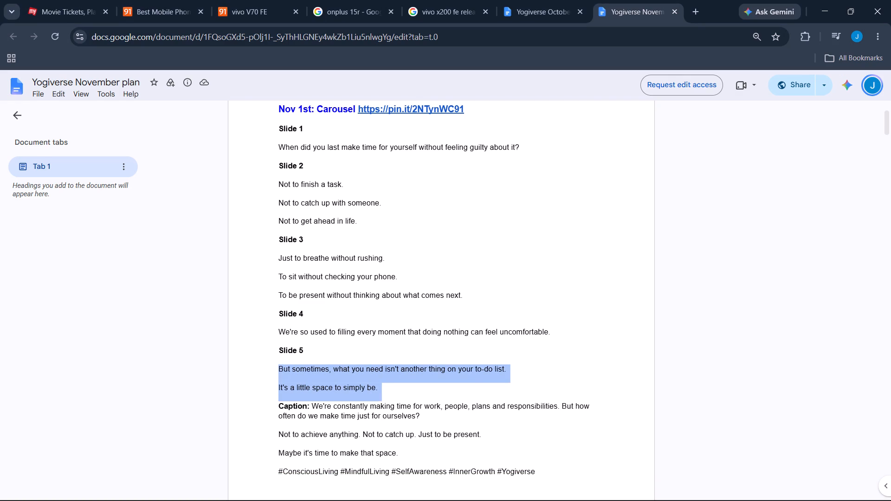
drag(273, 180, 360, 225)
click(359, 223)
drag(361, 225, 286, 212)
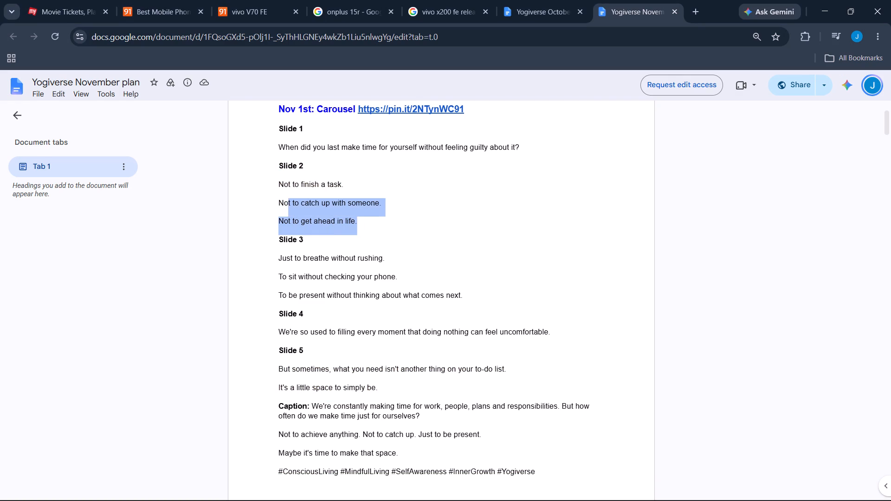
drag(286, 212, 268, 198)
key(ctrl+c)
click(827, 0)
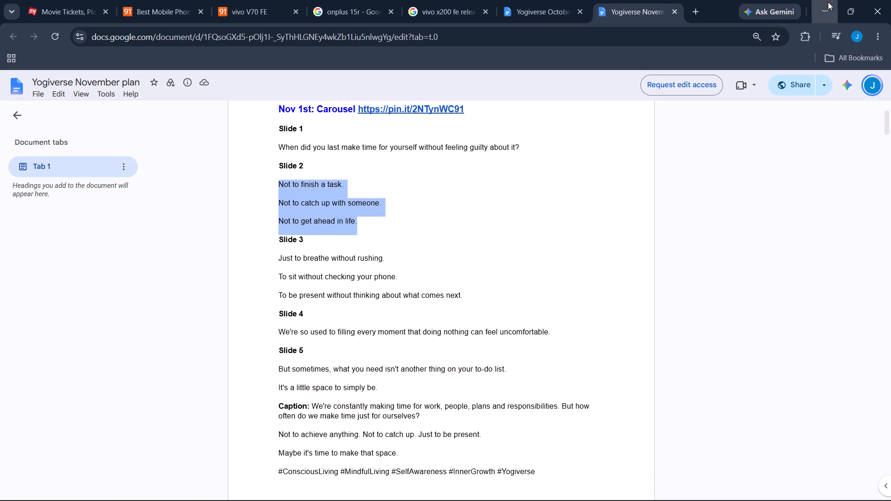
key(ctrl+v)
click(712, 349)
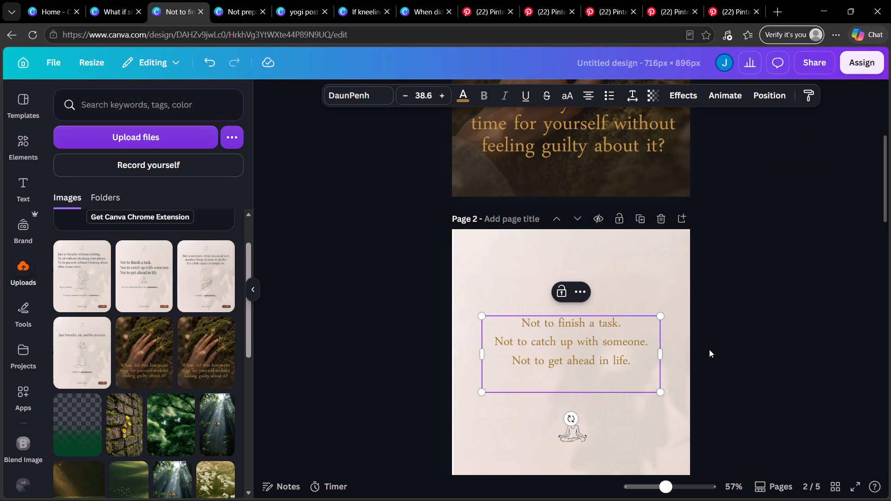
Insert a blank line after "Not to finish a task." and after "Not to catch up with someone." on page 2.
click(597, 341)
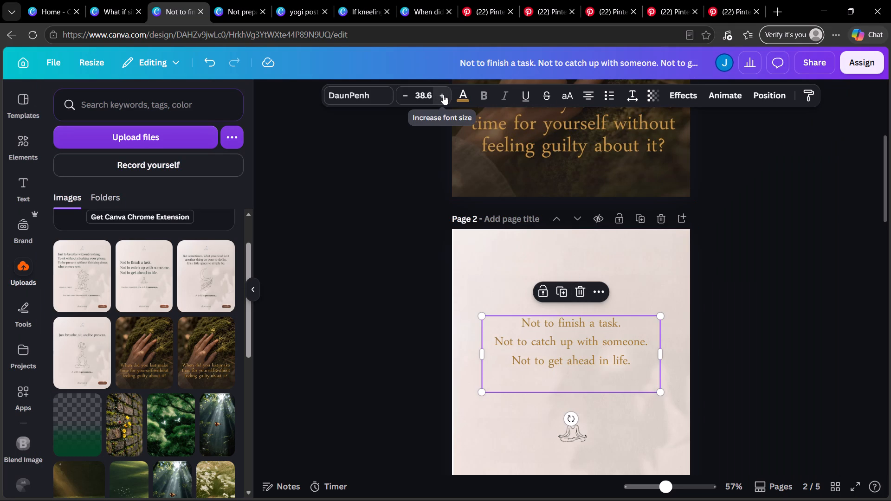
click(635, 326)
key(Return)
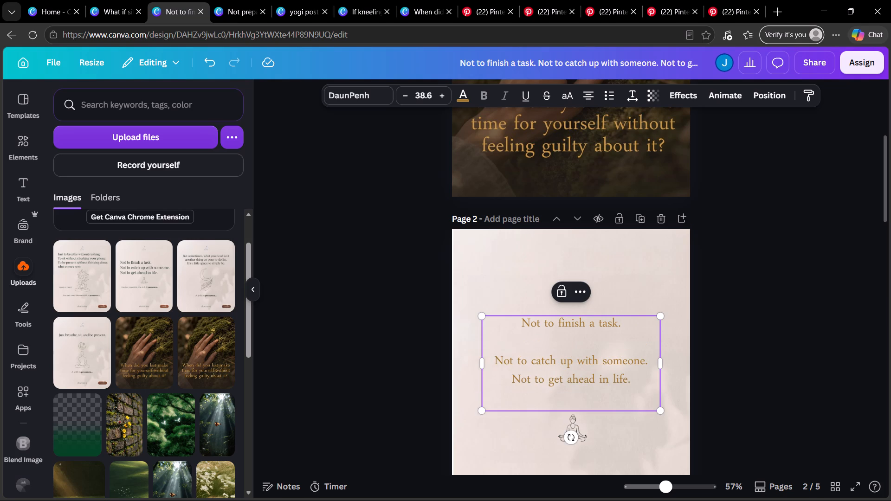
click(648, 365)
key(Return)
click(788, 357)
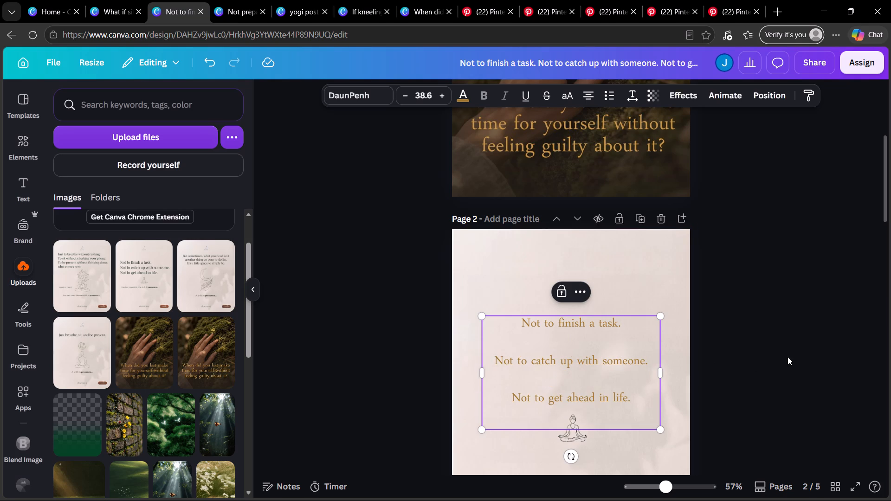
Increase the page 2 text to font size 41.6 and position the block just above the small meditating figure.
drag(640, 373, 639, 357)
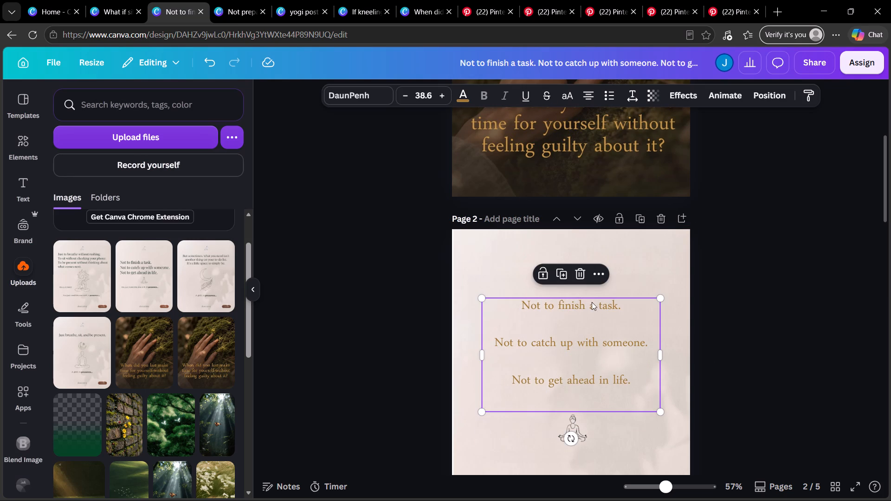
triple_click(439, 96)
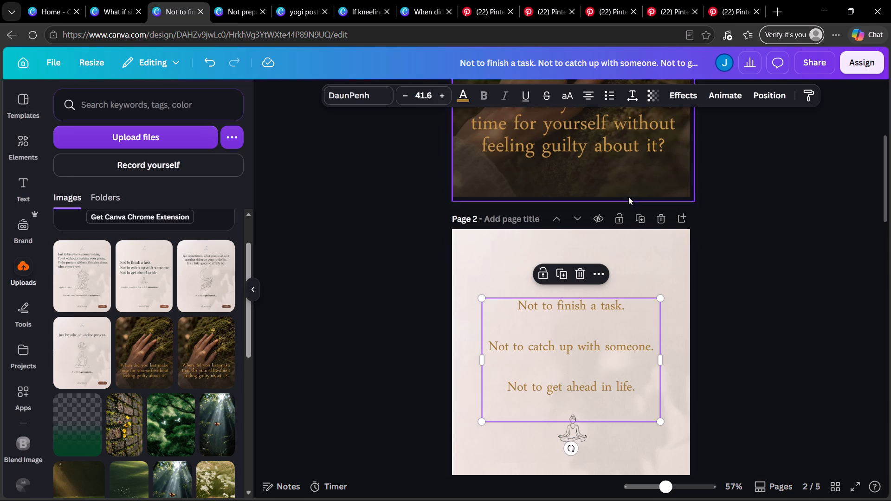
click(835, 301)
scroll(809, 300, down, 3)
drag(596, 199, 599, 199)
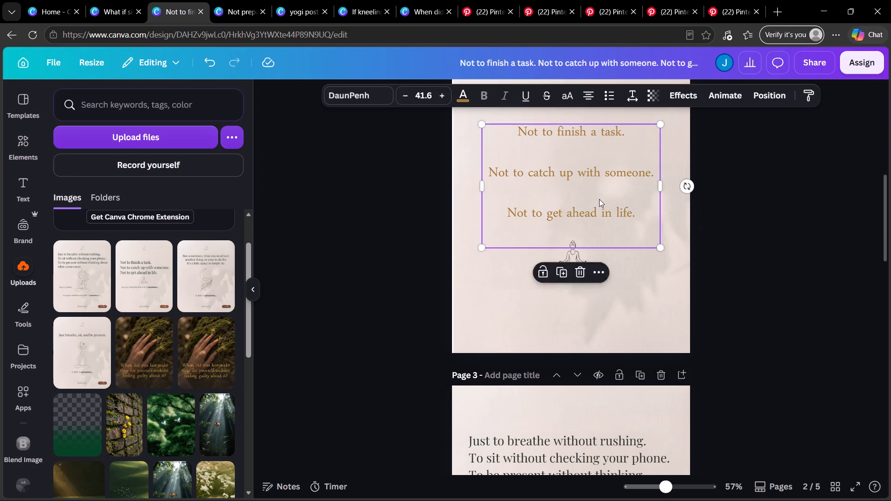
drag(599, 199, 601, 202)
click(717, 224)
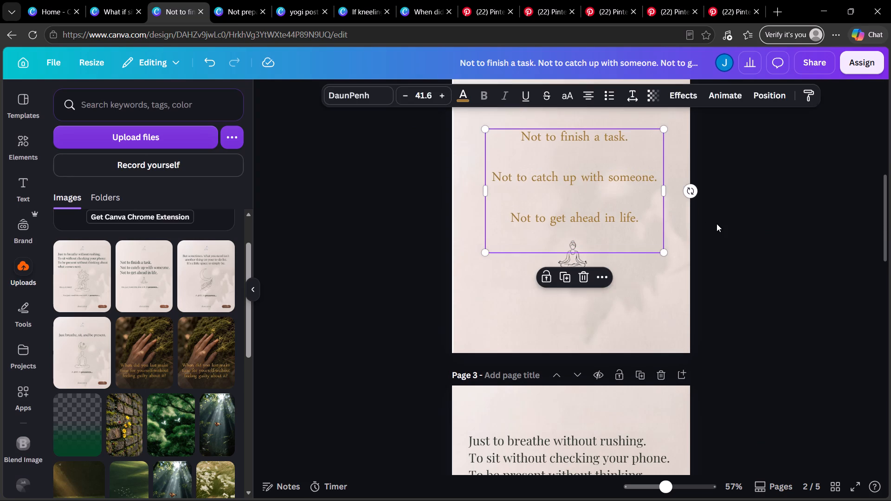
Centre the gold text block horizontally on page 2 and shift it slightly lower on the page.
scroll(717, 224, up, 1)
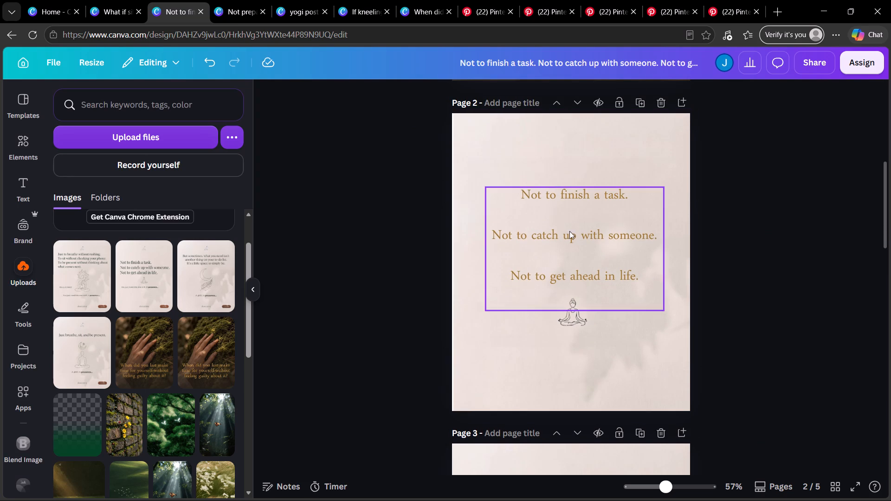
click(570, 231)
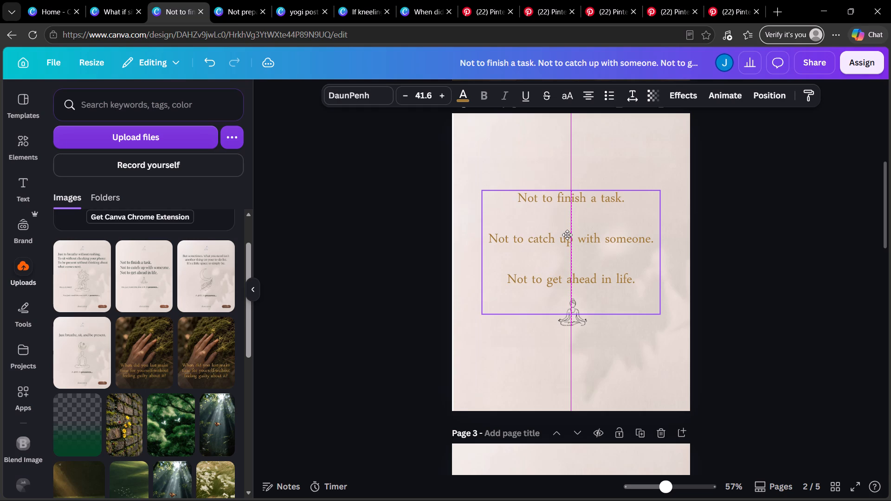
click(890, 304)
click(744, 285)
scroll(746, 285, up, 4)
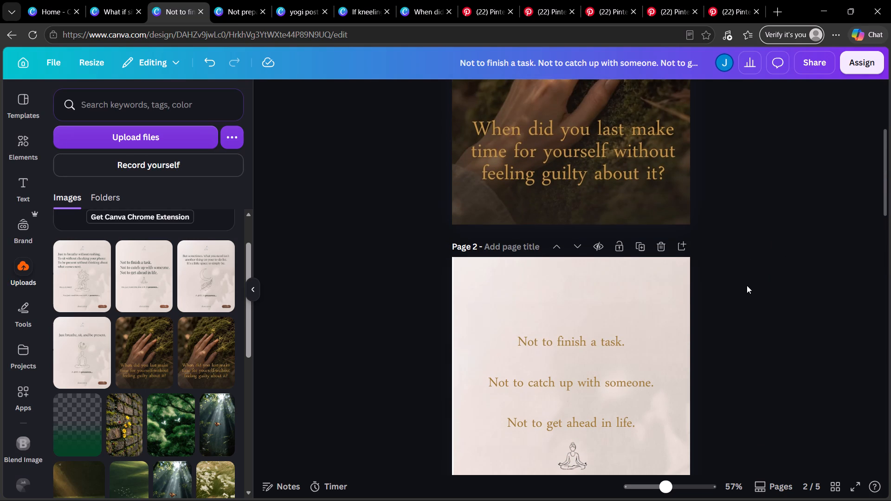
scroll(747, 285, down, 2)
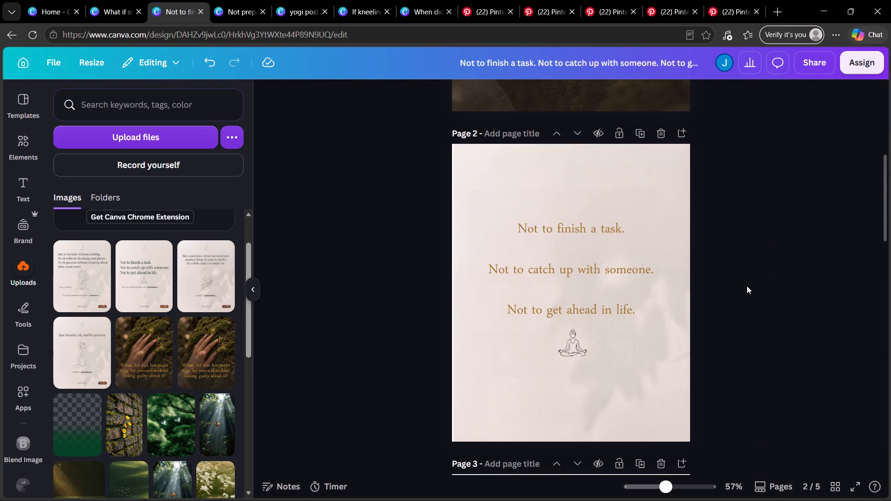
drag(635, 294, 632, 298)
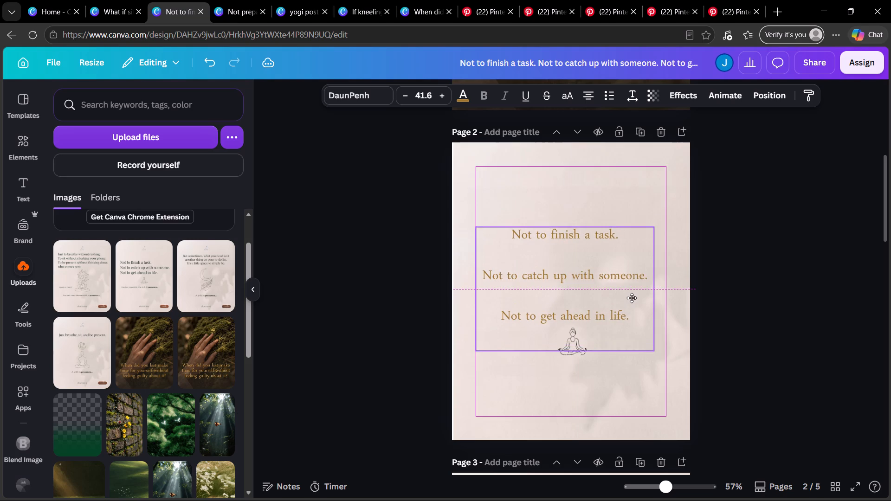
drag(632, 298, 633, 294)
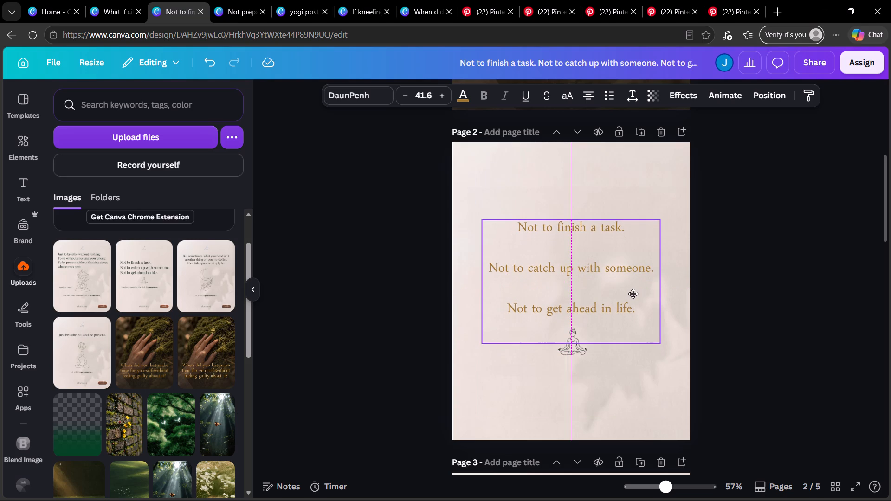
drag(633, 294, 636, 306)
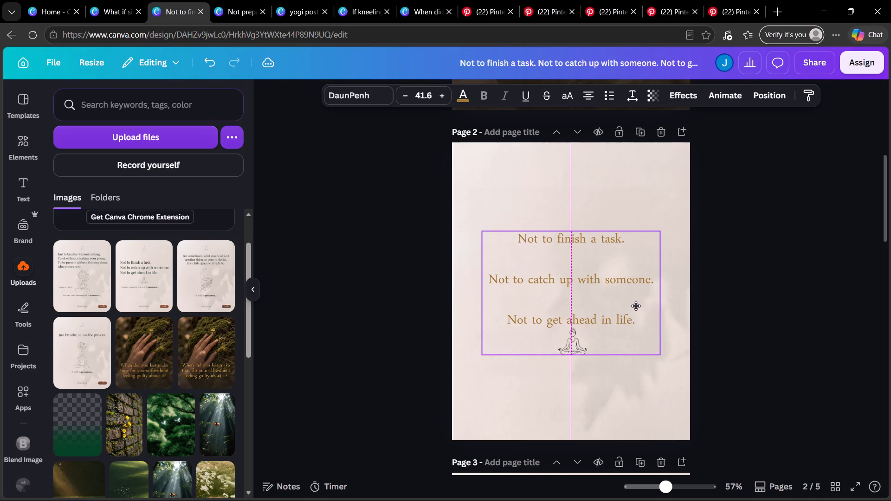
drag(636, 306, 636, 303)
click(712, 304)
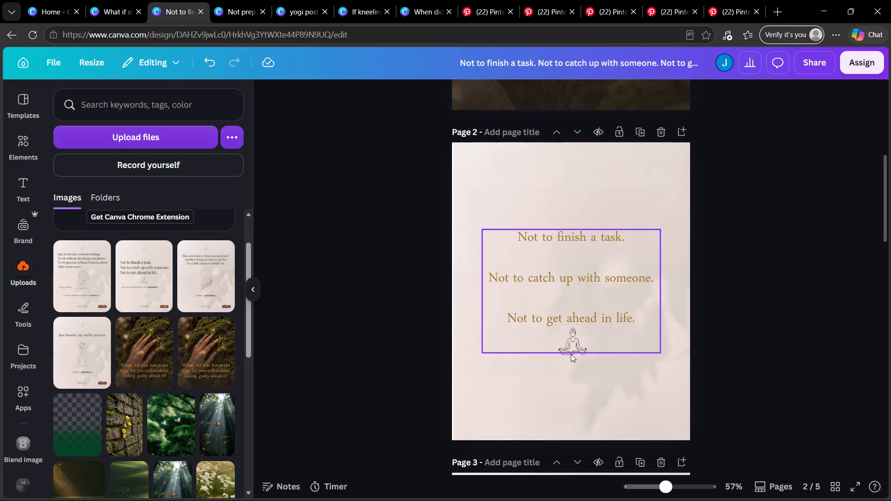
Move the meditating figure on page 2 down to leave a gap below "Not to get ahead in life.".
drag(571, 354, 570, 366)
click(732, 346)
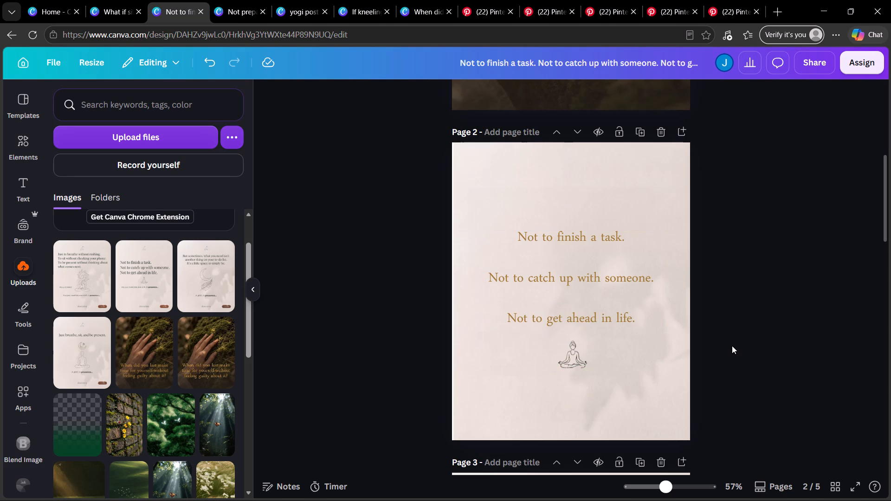
Copy the three Slide 3 lines from the Yogiverse November plan document in Chrome and return to the carousel design.
scroll(732, 346, down, 4)
scroll(606, 337, down, 2)
scroll(606, 336, up, 1)
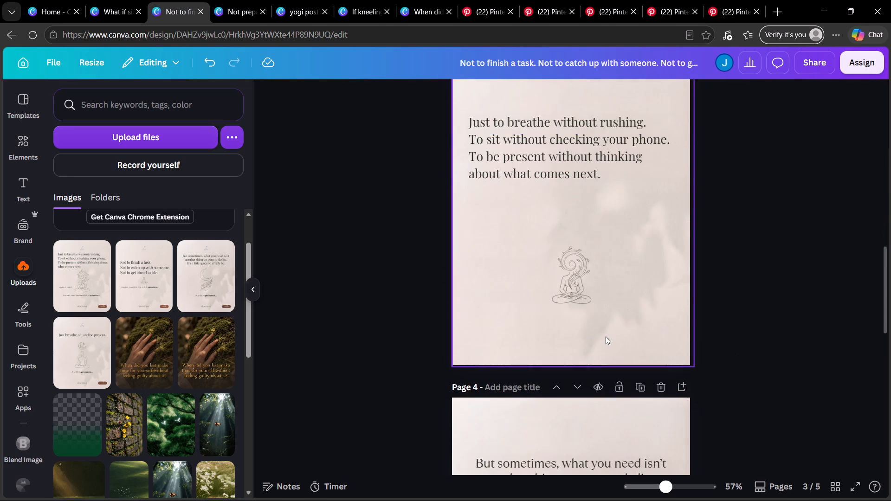
scroll(606, 336, up, 3)
scroll(597, 359, down, 2)
click(416, 477)
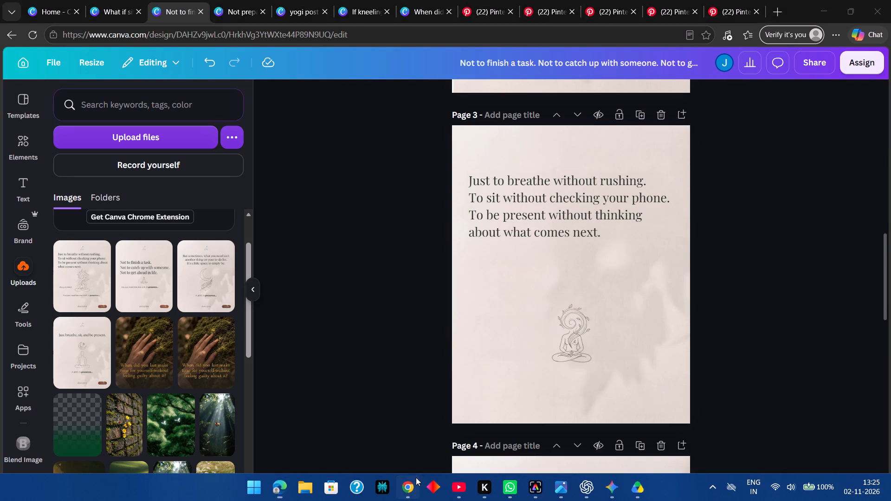
drag(277, 258, 504, 296)
key(ctrl+c)
click(823, 0)
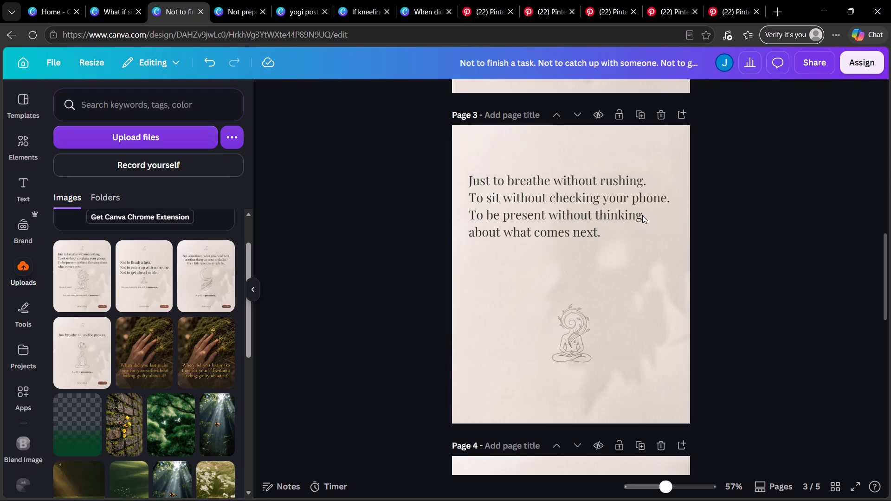
Duplicate the gold text block from page 2 and place the copy over the old text on page 3.
scroll(640, 216, up, 3)
click(605, 213)
click(562, 146)
drag(570, 210, 567, 249)
scroll(567, 245, down, 1)
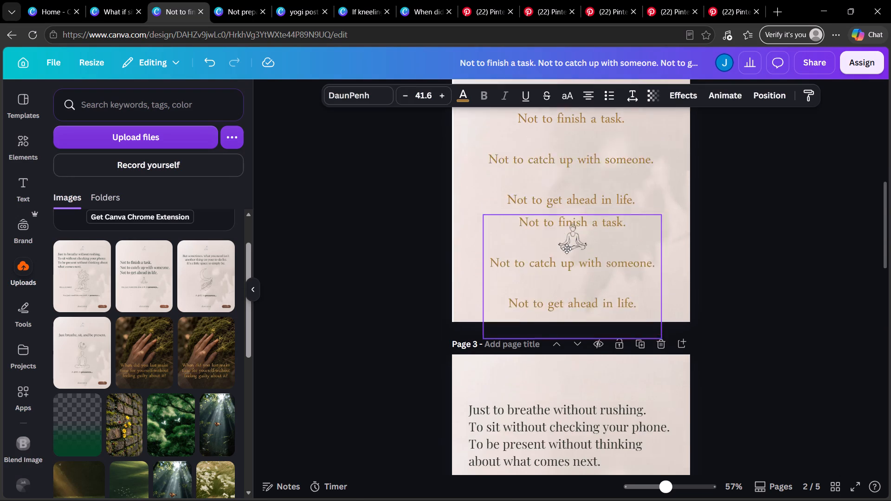
scroll(567, 249, down, 2)
drag(567, 249, 562, 213)
scroll(563, 223, up, 1)
Replace the duplicated block's wording with the copied Slide 3 lines and move the old dark text off page 3.
click(571, 230)
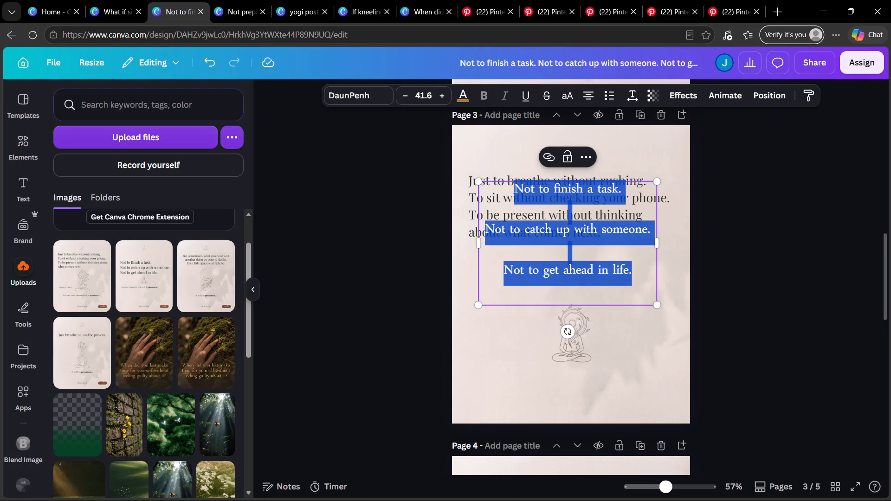
key(ctrl+v)
click(742, 218)
drag(631, 175, 436, 174)
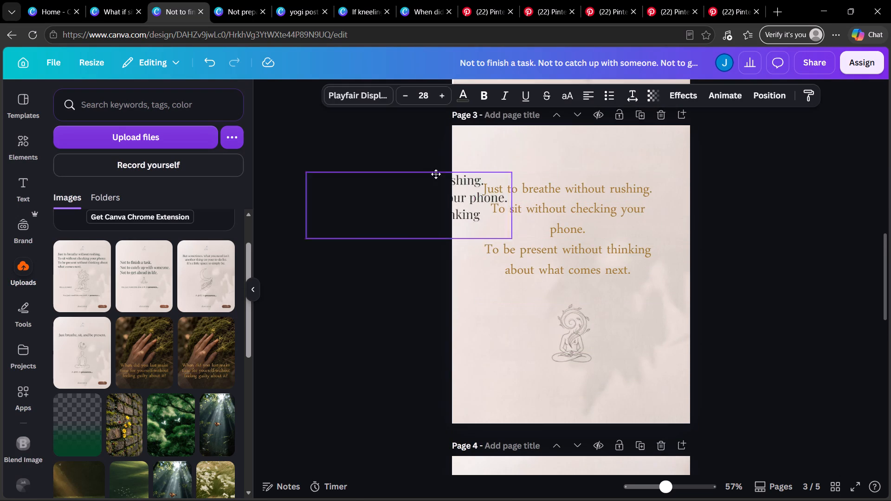
drag(436, 174, 285, 175)
Start a new line at "your phone." on page 3 and insert blank lines after it and after "Just to breathe without rushing.".
click(600, 213)
click(653, 193)
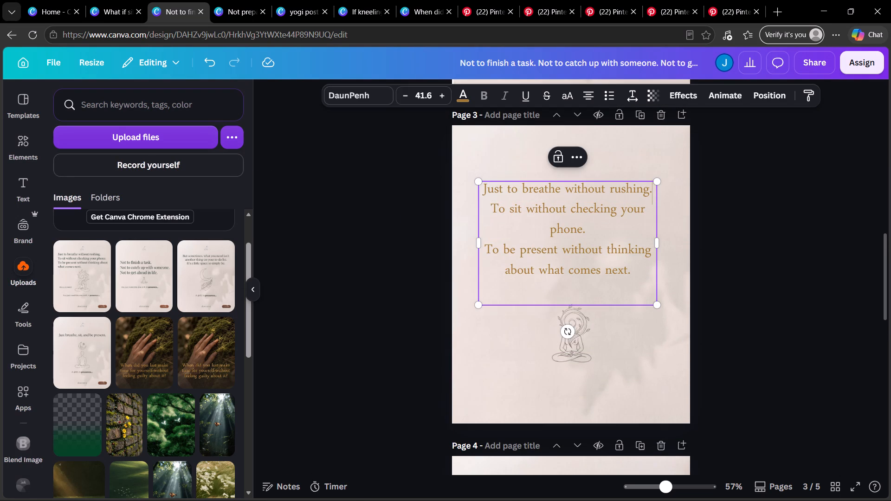
key(Return)
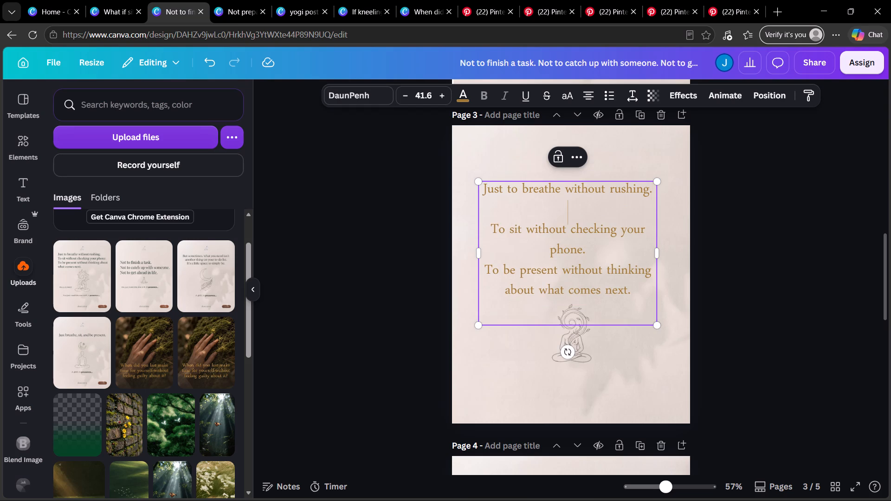
click(620, 229)
key(Return)
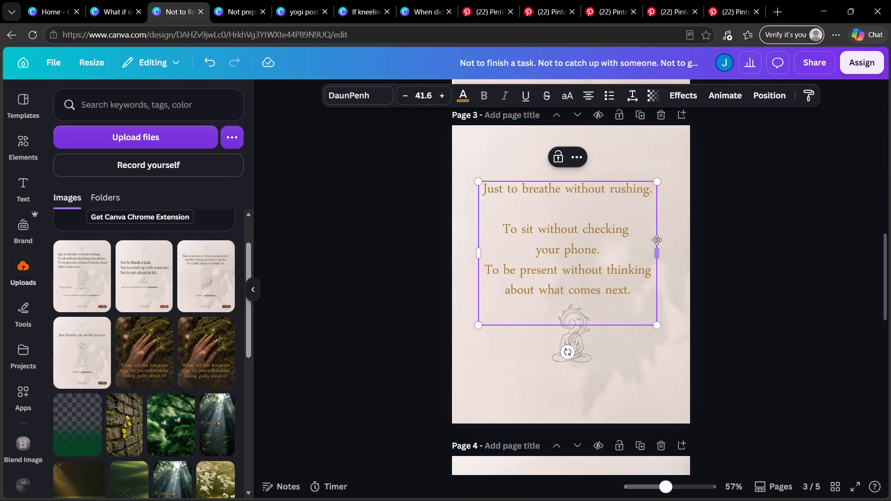
click(604, 251)
key(Return)
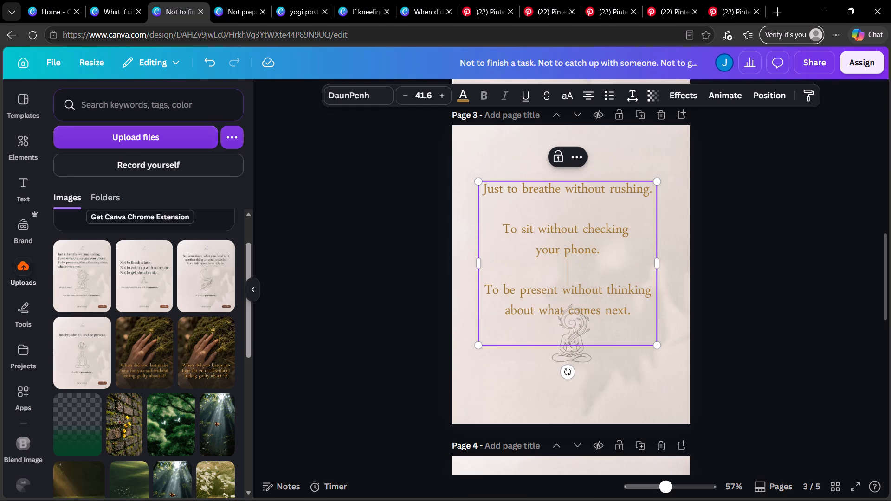
click(768, 255)
Move the swirl-headed meditating figure lower on page 3 and centre the text block horizontally just above it.
drag(626, 264, 625, 251)
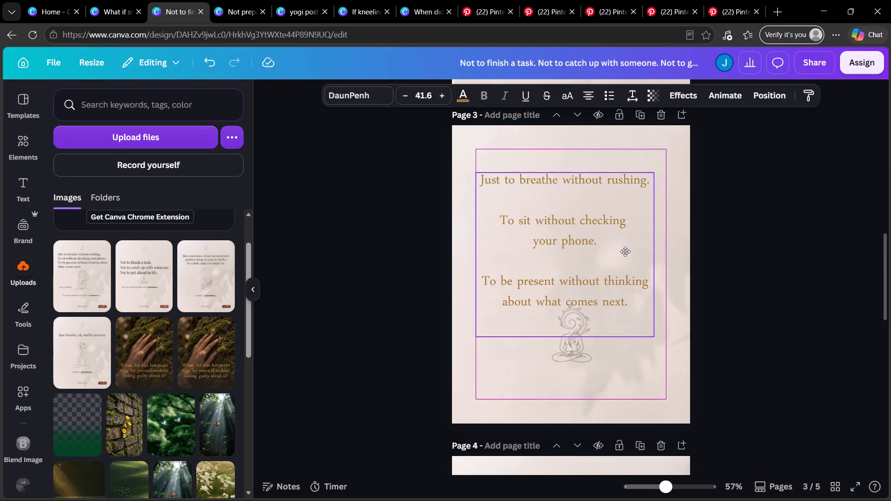
drag(625, 251, 621, 241)
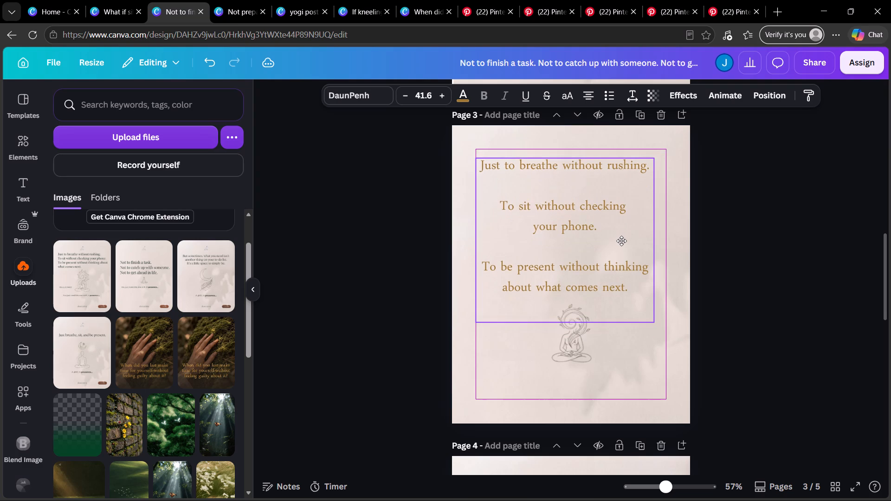
drag(621, 241, 622, 244)
drag(575, 342, 575, 350)
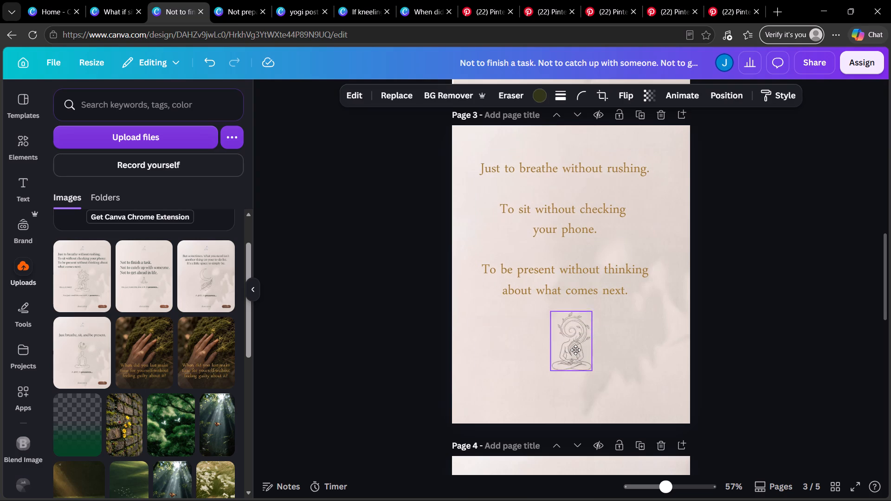
drag(575, 350, 573, 363)
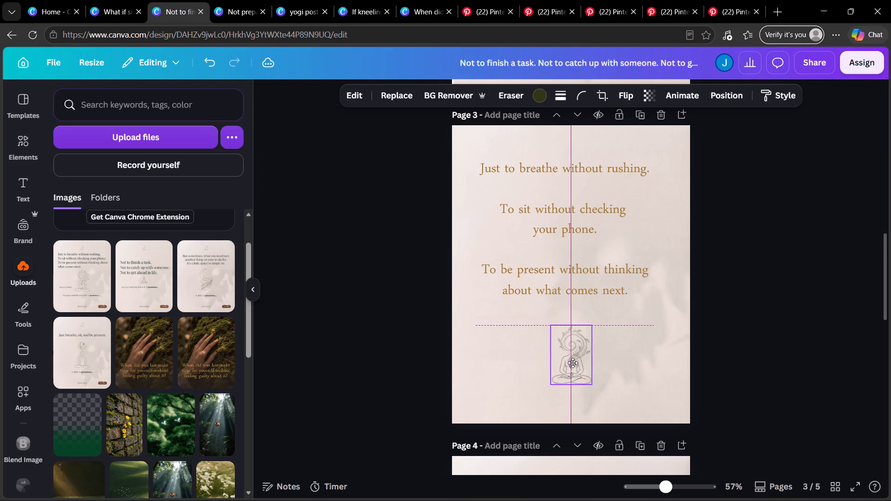
drag(573, 363, 575, 354)
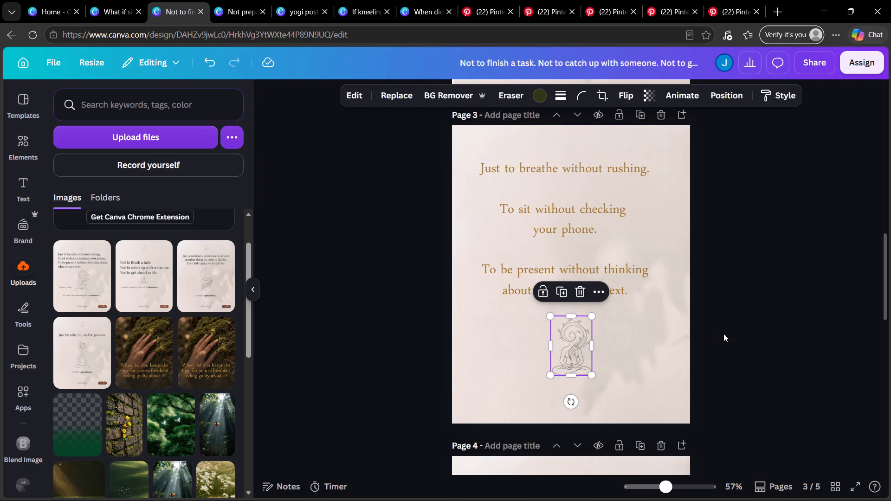
click(723, 334)
drag(614, 261, 620, 274)
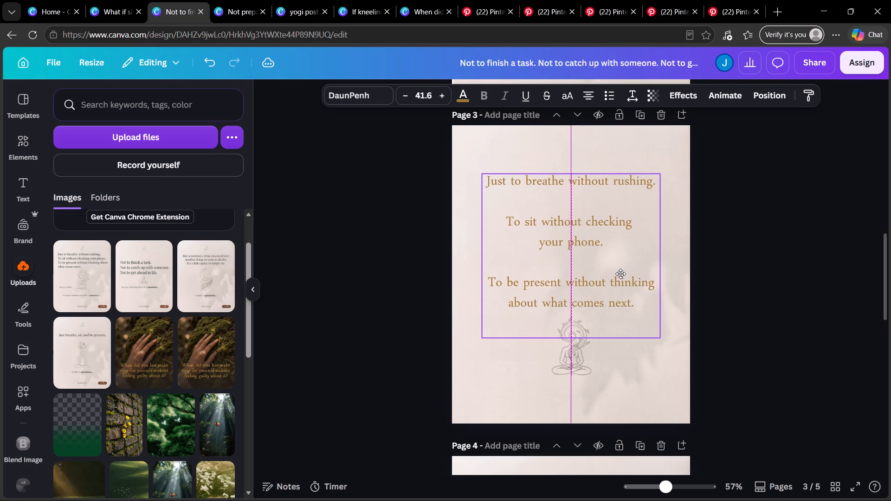
drag(620, 274, 620, 273)
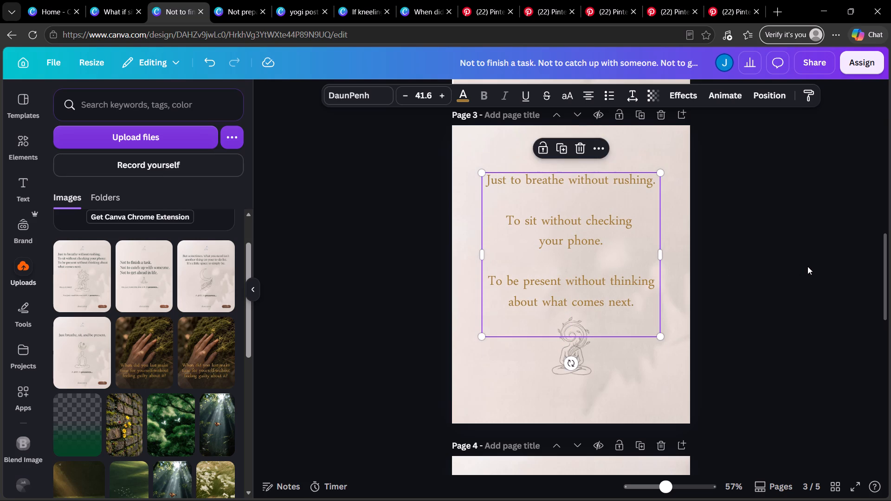
click(804, 266)
Nudge the page 2 text block up slightly, four small increments, and compare its placement with page 3.
scroll(804, 266, up, 5)
scroll(804, 266, down, 3)
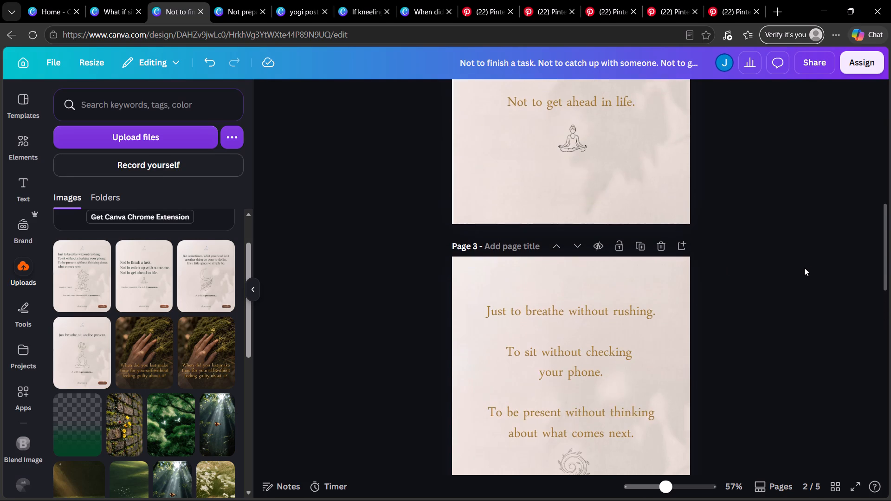
scroll(804, 268, up, 3)
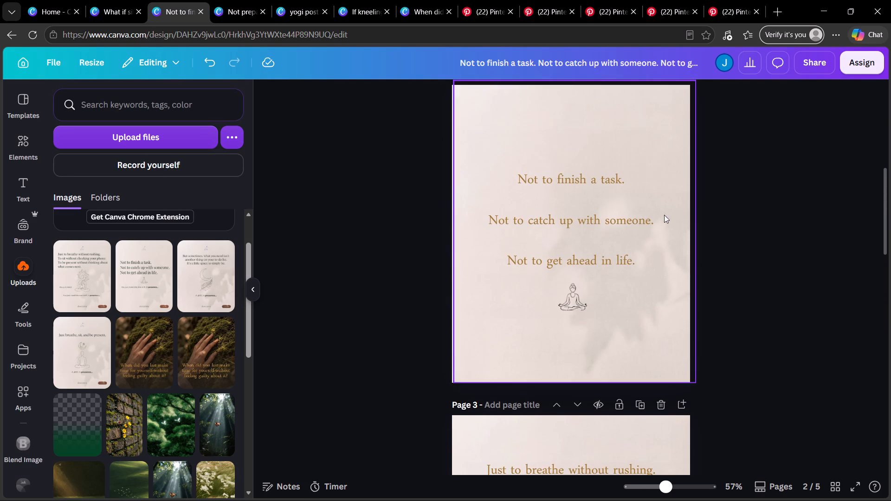
click(634, 215)
key(Up)
key(Up)
key(Up)
key(Up)
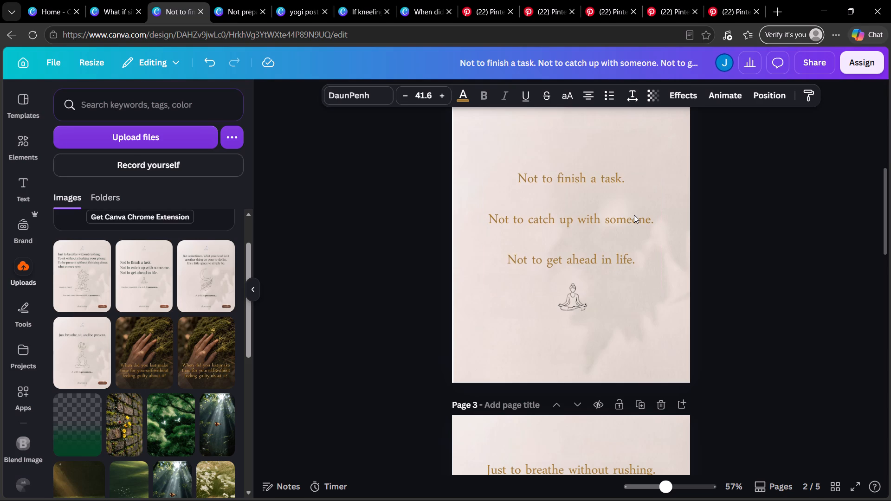
click(762, 238)
scroll(761, 238, up, 1)
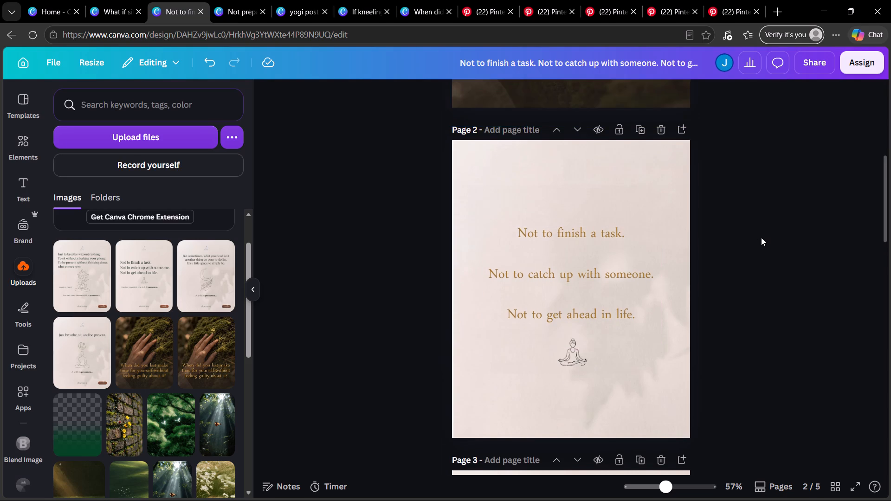
scroll(761, 238, down, 7)
scroll(761, 238, up, 3)
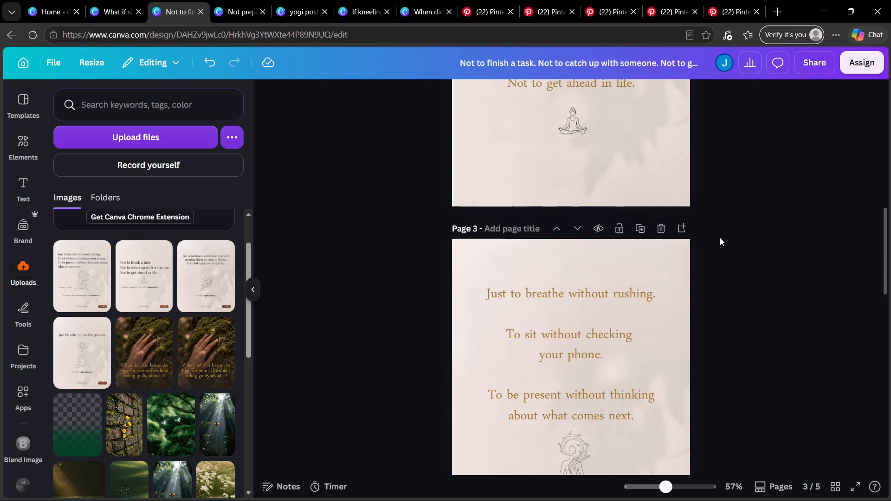
scroll(710, 234, up, 2)
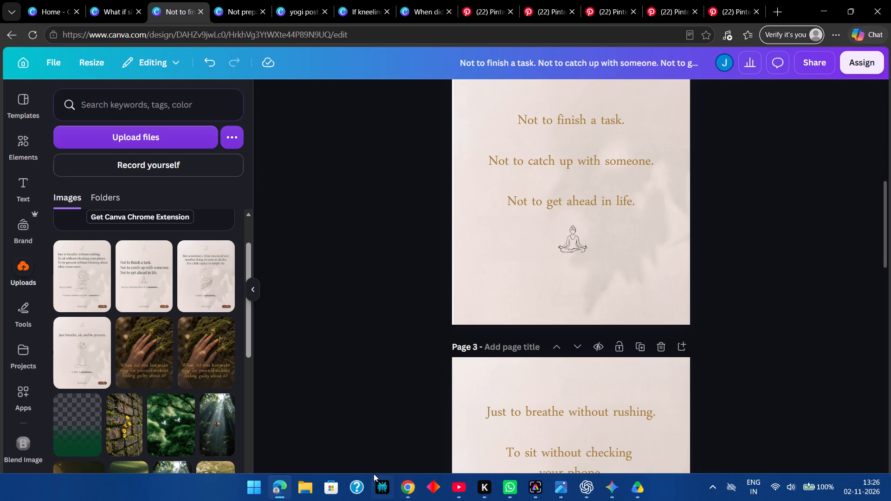
Switch to the Elewaytion mindfulness carousel on Pinterest and go back through its slides to examine their text layout.
click(399, 478)
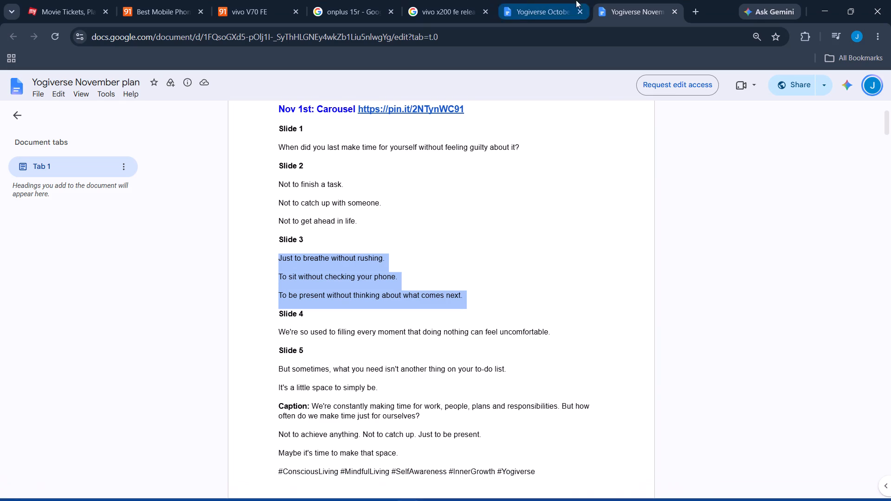
click(276, 483)
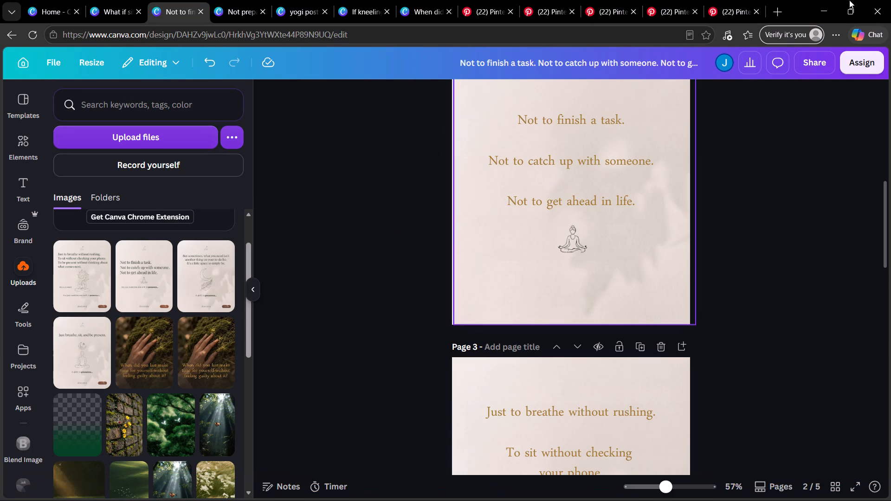
click(612, 0)
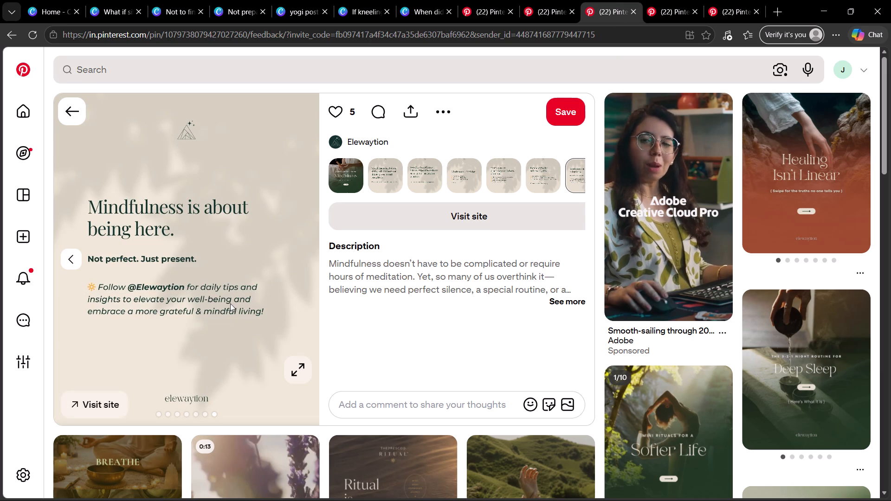
click(74, 258)
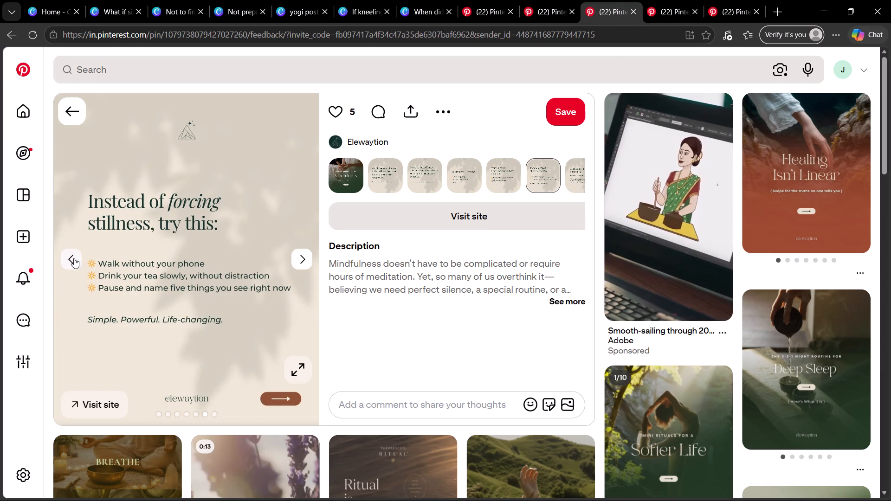
click(74, 258)
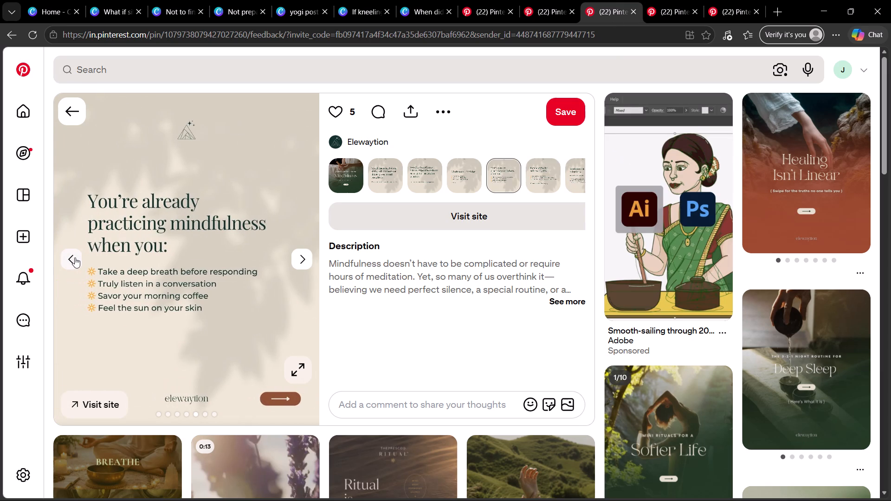
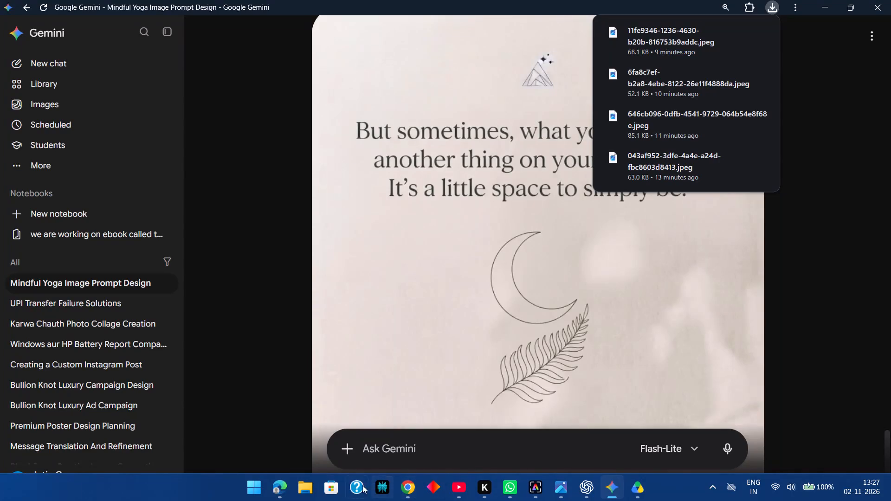
Return from Gemini and the Pinterest references to the "Not to finish a task" carousel design in Canva.
click(284, 487)
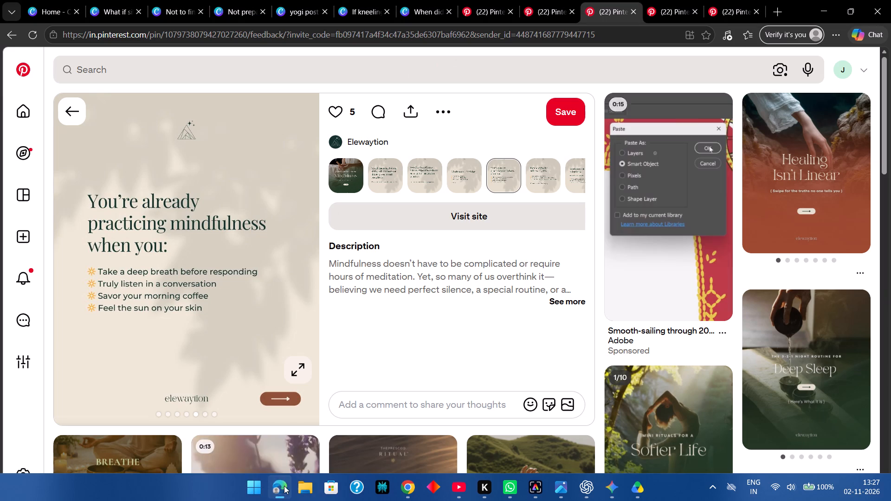
click(398, 485)
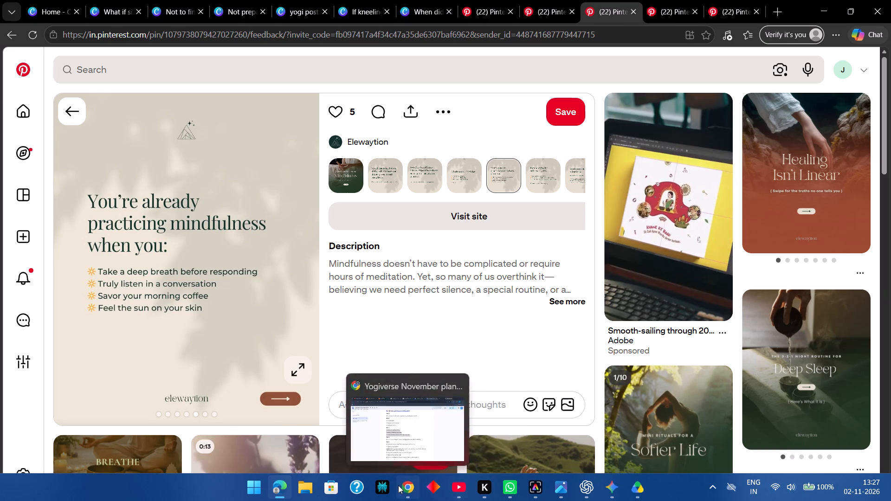
click(289, 480)
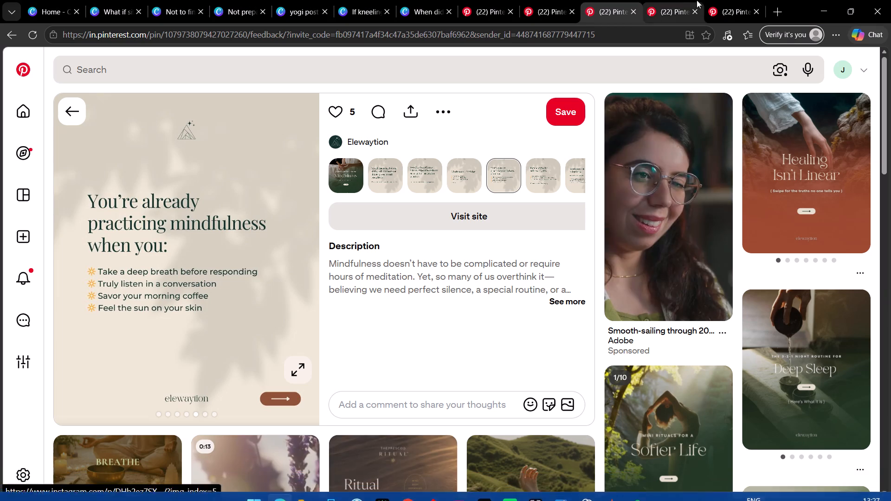
click(580, 0)
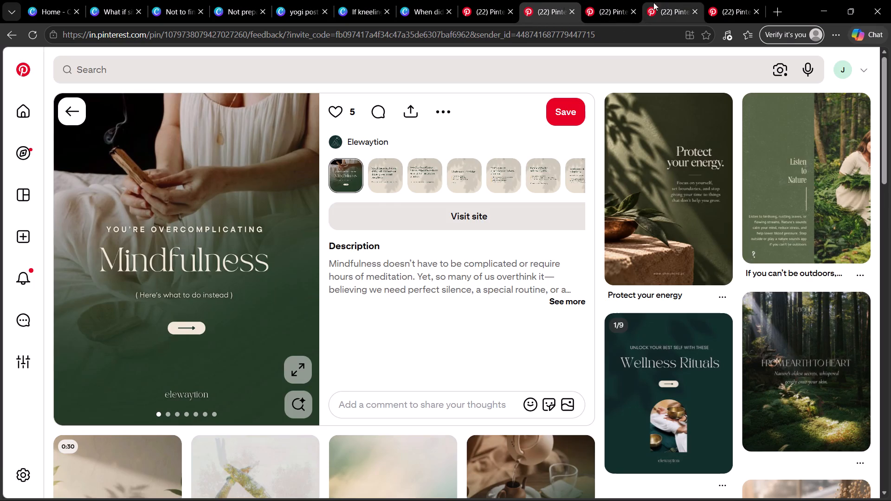
click(254, 0)
click(116, 0)
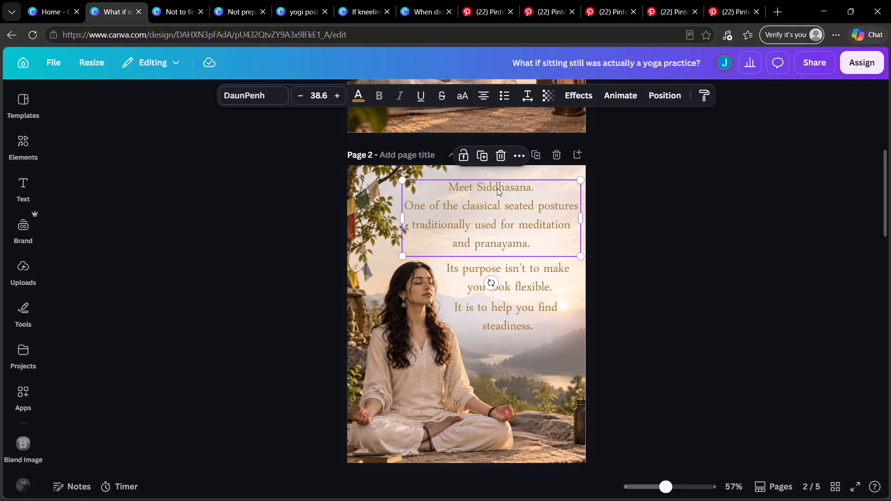
click(180, 0)
double_click(768, 270)
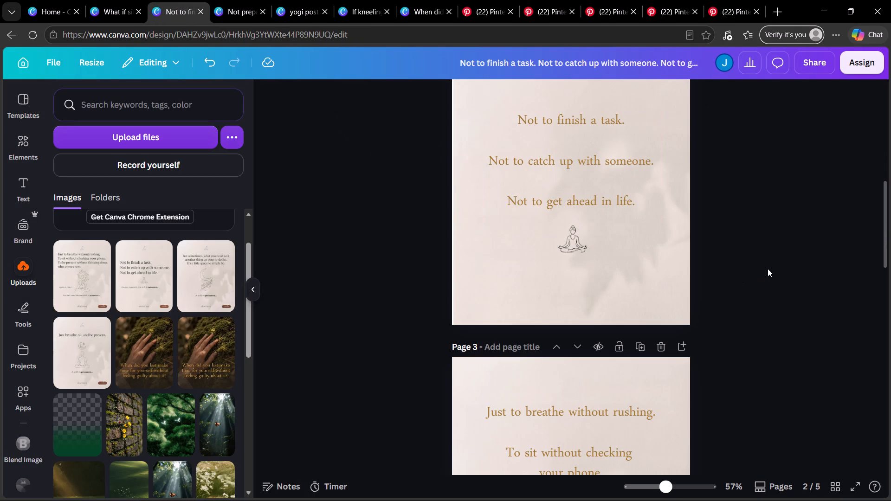
Examine the text and illustration placement on page 2 against page 3.
scroll(768, 269, up, 2)
click(602, 278)
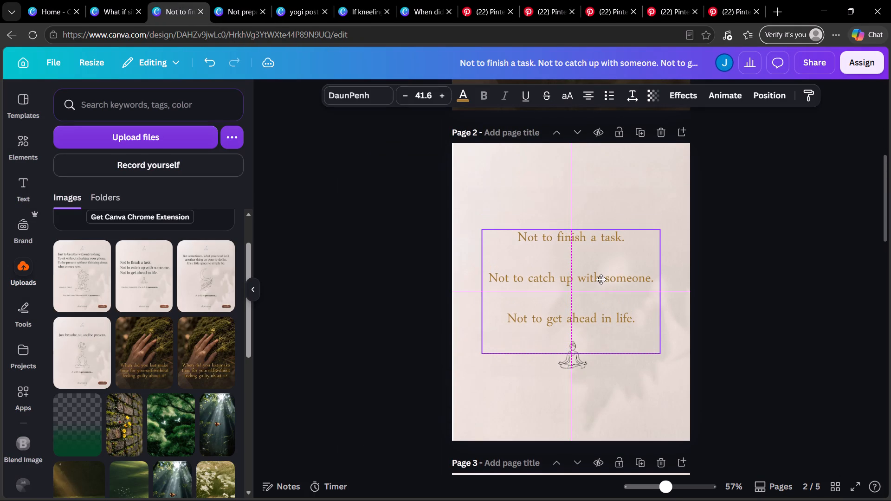
click(692, 269)
scroll(752, 271, down, 3)
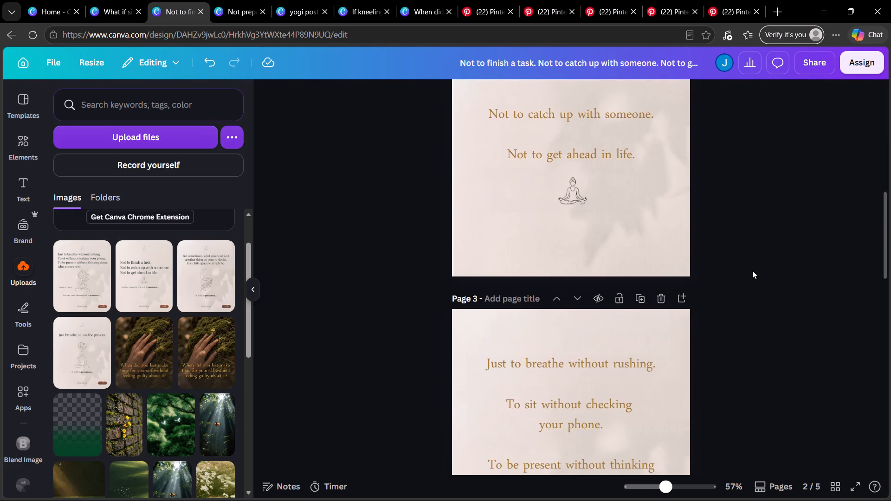
scroll(752, 270, down, 3)
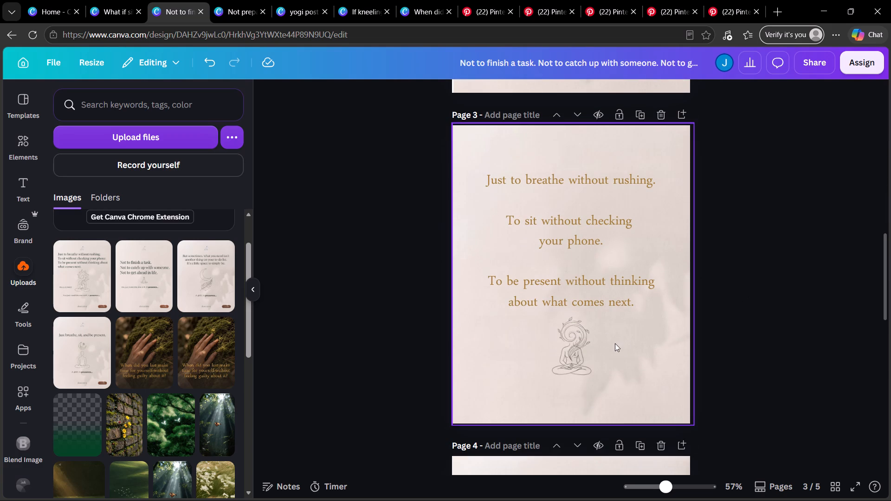
click(621, 298)
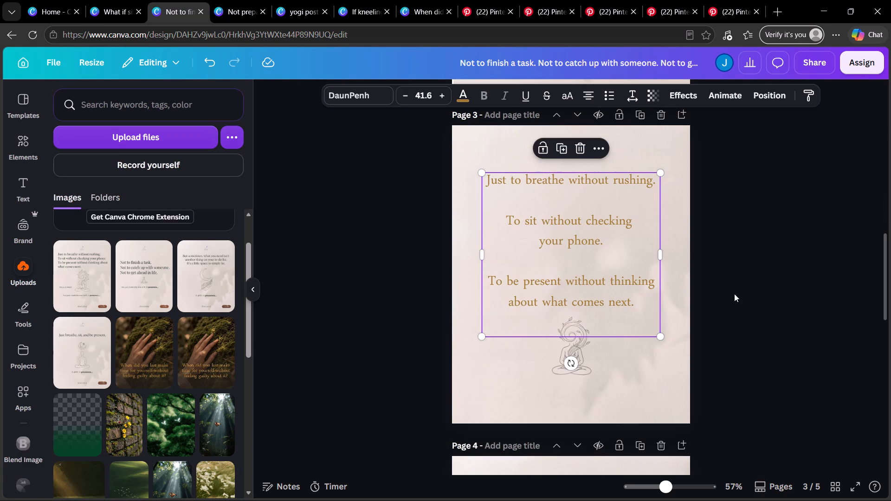
scroll(703, 363, up, 3)
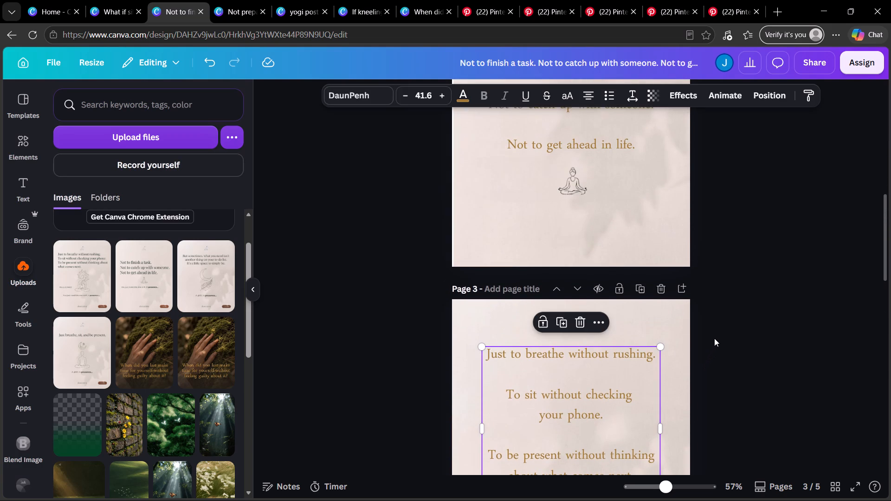
scroll(715, 334, up, 2)
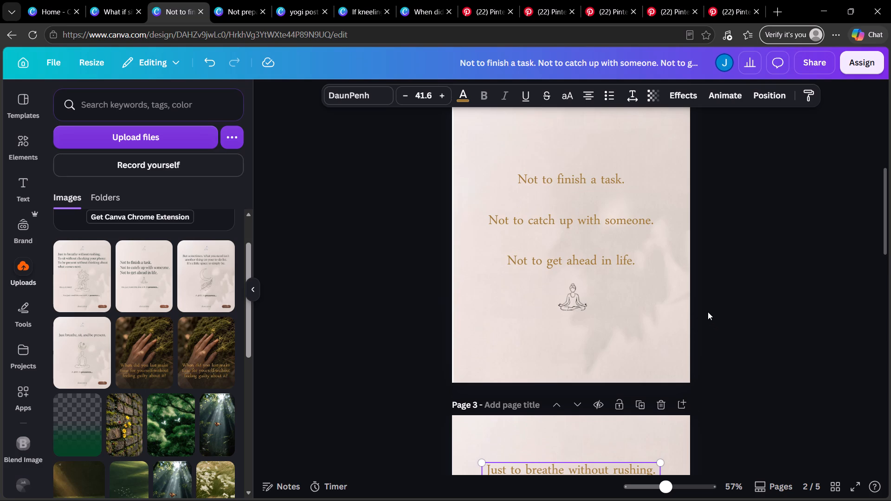
scroll(708, 312, down, 3)
scroll(706, 306, up, 2)
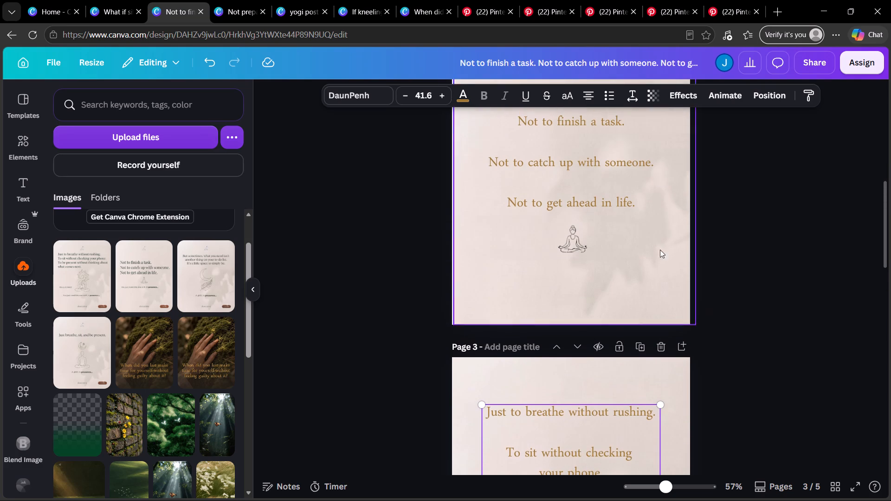
scroll(594, 177, up, 1)
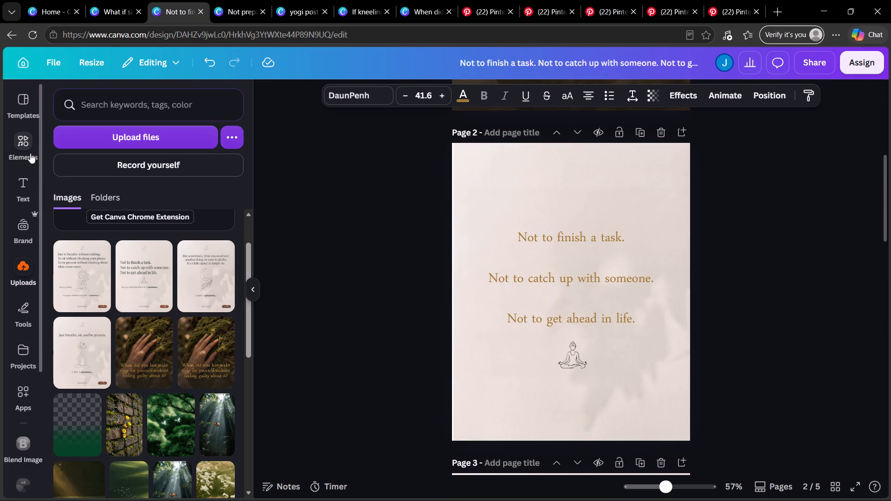
Search the elements for "arrow" and add the plain black right-pointing arrow graphic to page 2.
click(16, 143)
click(114, 109)
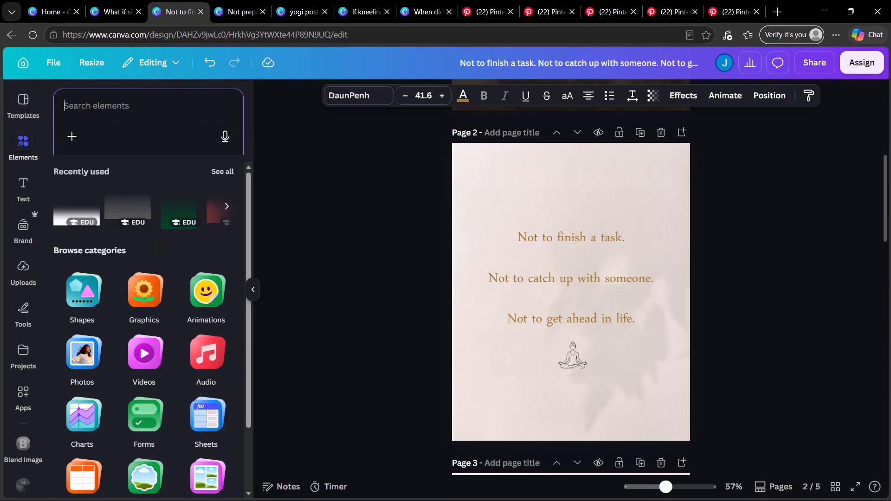
text(aro)
key(BackSpace)
text(row)
key(Return)
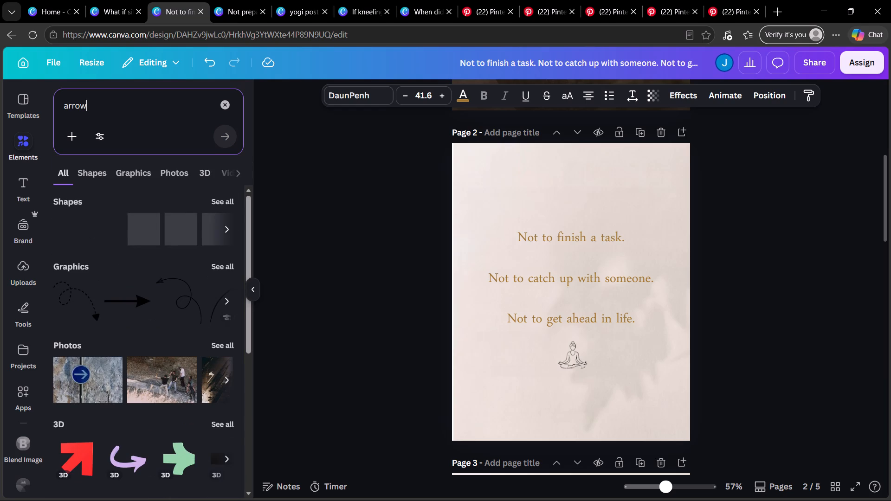
click(89, 169)
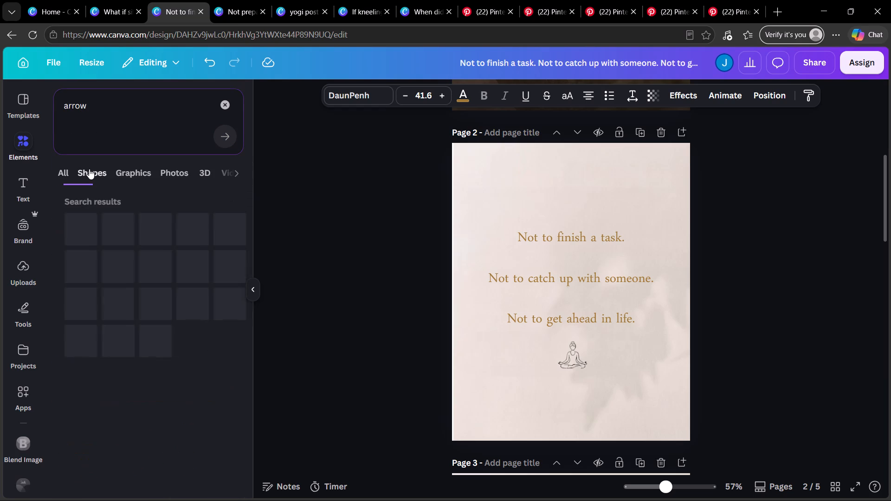
click(63, 176)
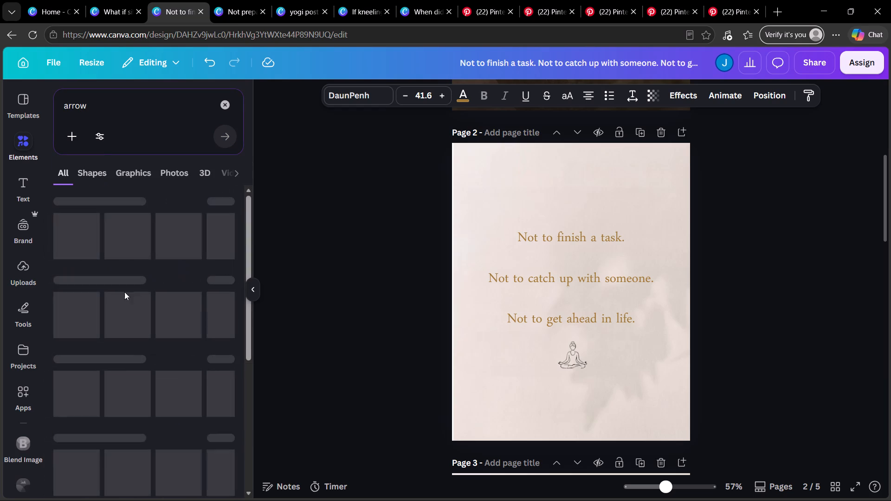
click(125, 300)
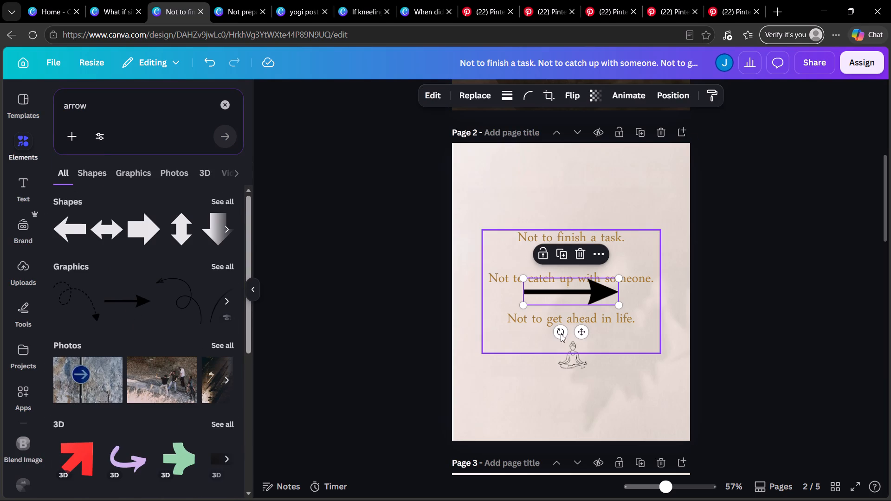
Shrink the arrow to a small size and place it in the bottom-right corner of page 2.
drag(620, 305, 555, 283)
drag(549, 308, 672, 448)
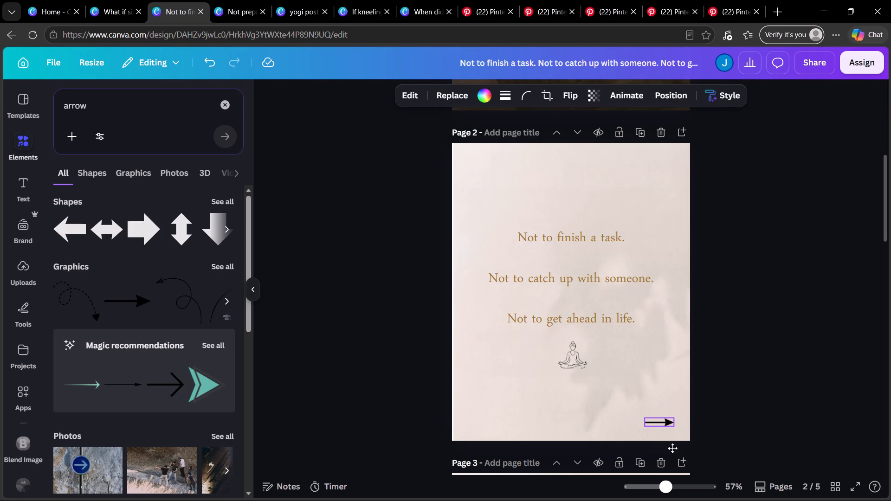
drag(672, 448, 681, 452)
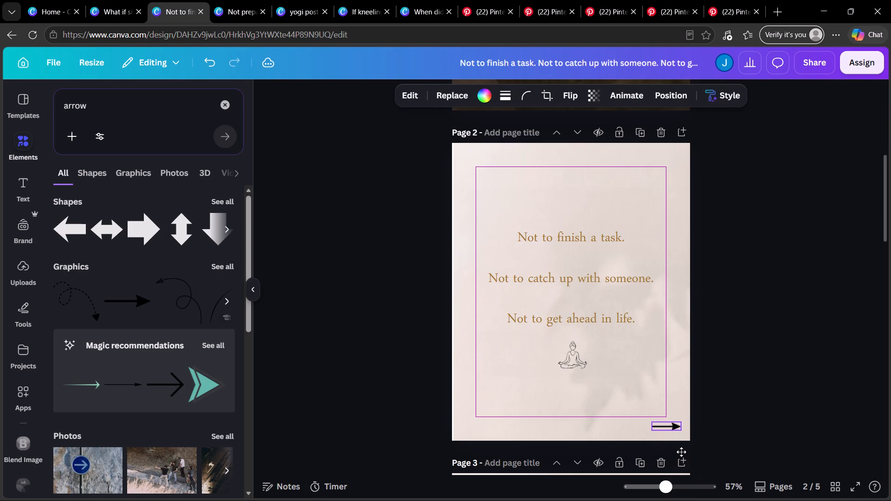
drag(681, 452, 680, 450)
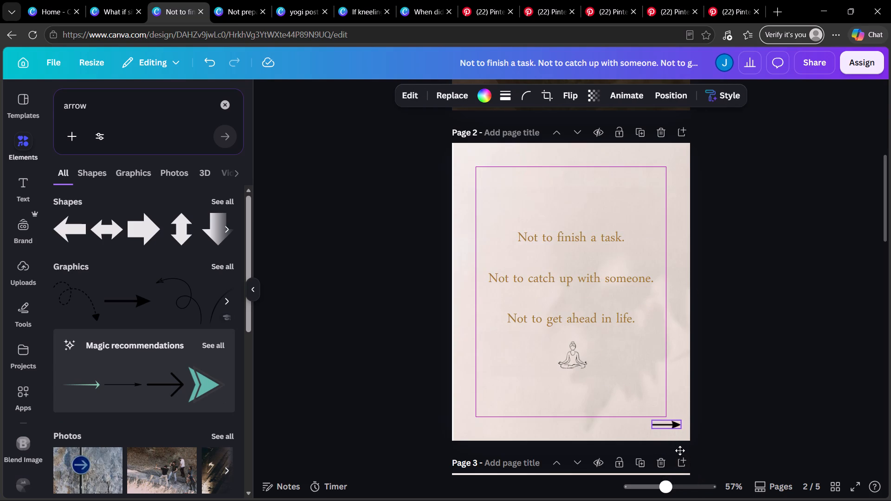
drag(680, 450, 677, 450)
click(766, 370)
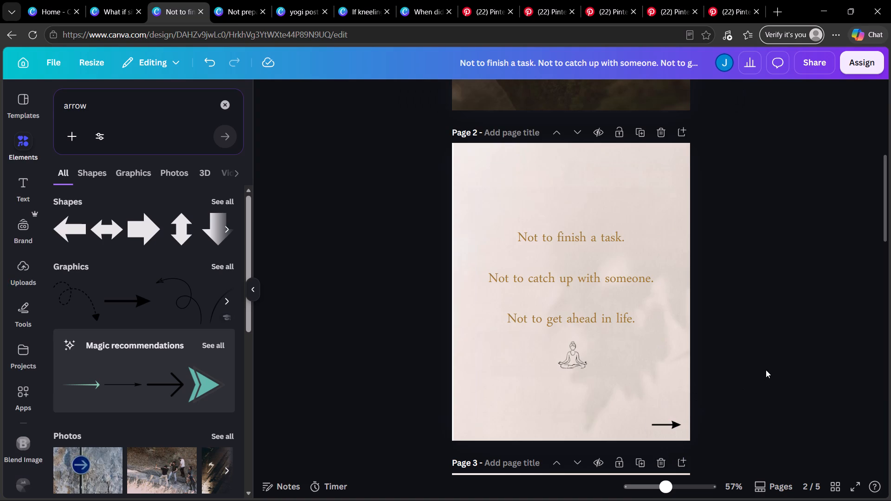
Recolour the page 2 arrow with the text block's gold, #9F742E.
click(671, 428)
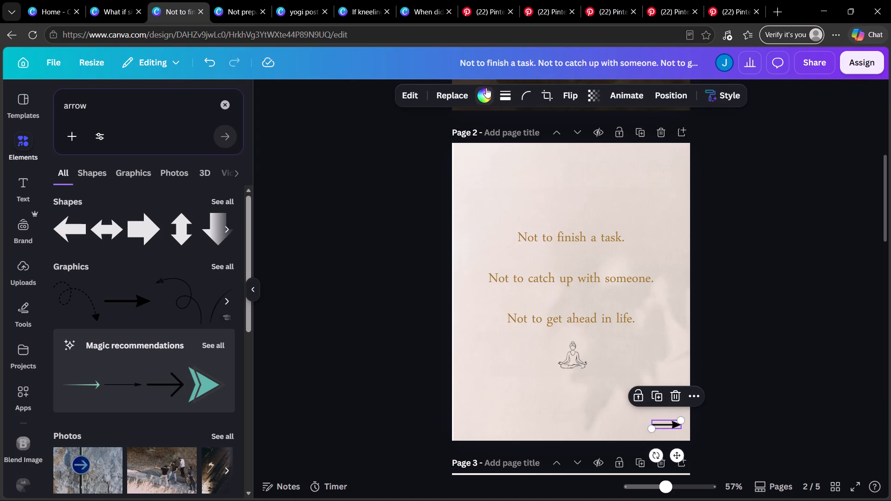
click(485, 88)
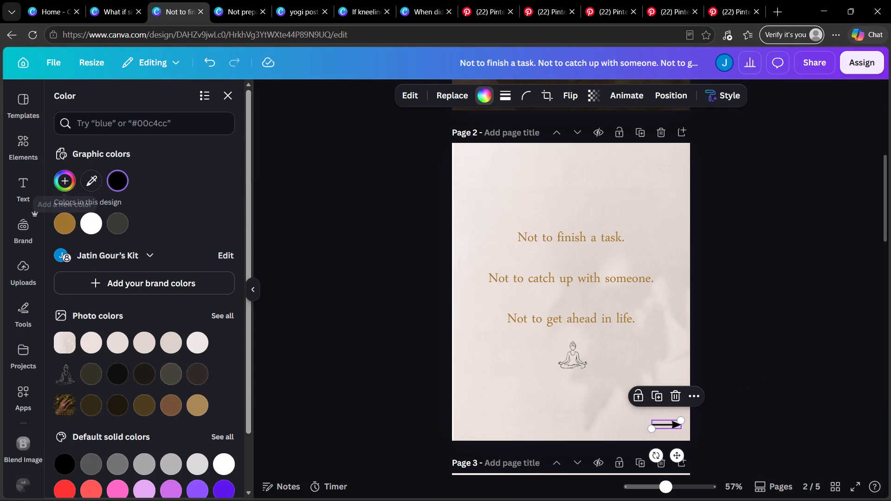
click(567, 275)
click(463, 95)
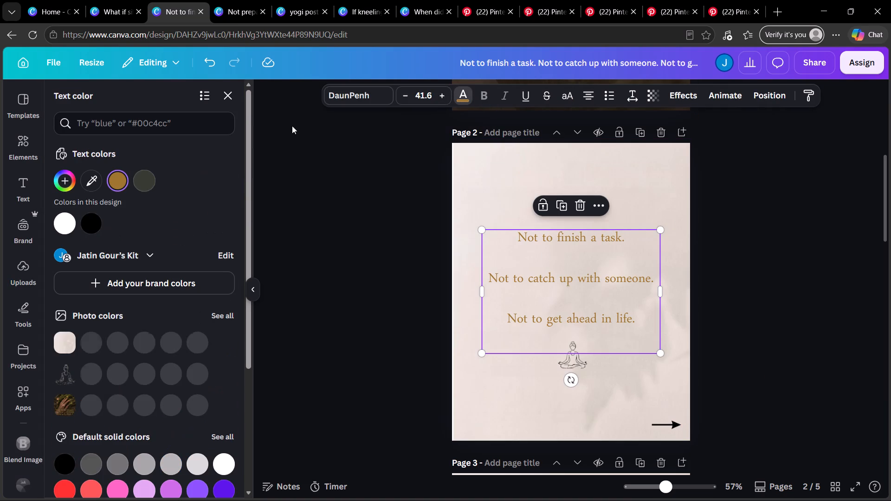
click(117, 182)
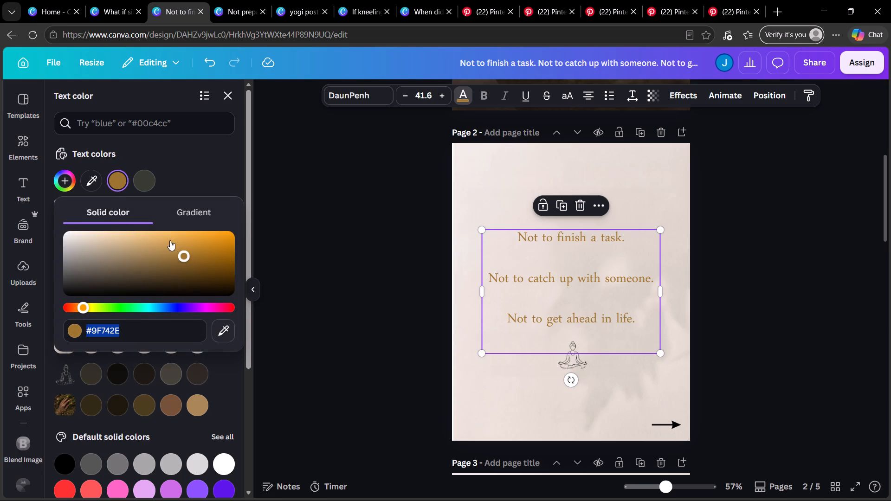
key(ctrl+c)
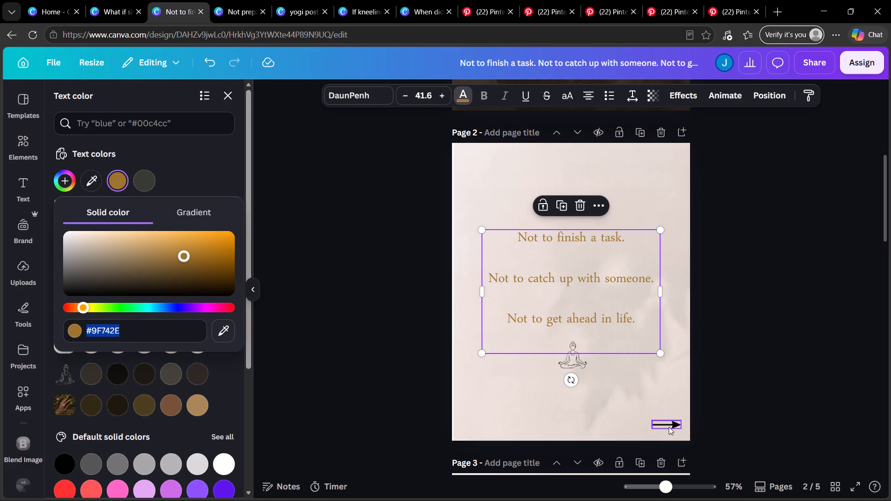
click(669, 427)
click(491, 97)
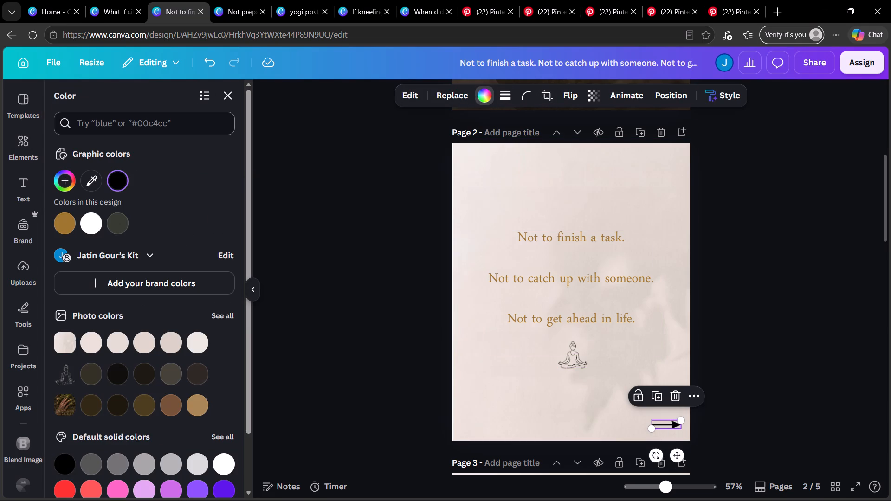
click(147, 120)
key(ctrl+v)
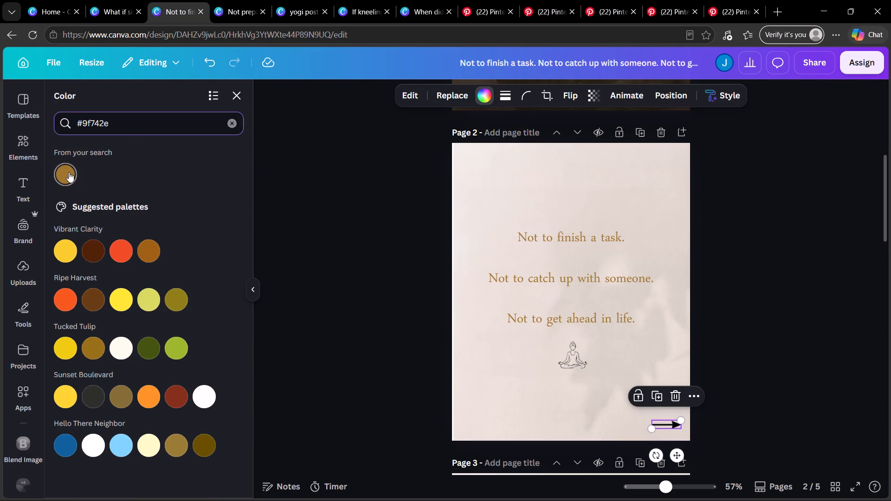
click(69, 172)
click(800, 312)
click(789, 311)
Duplicate page 3's gold DaunPenh text block and move the copy onto page 4 above the fern illustration.
scroll(789, 311, down, 1)
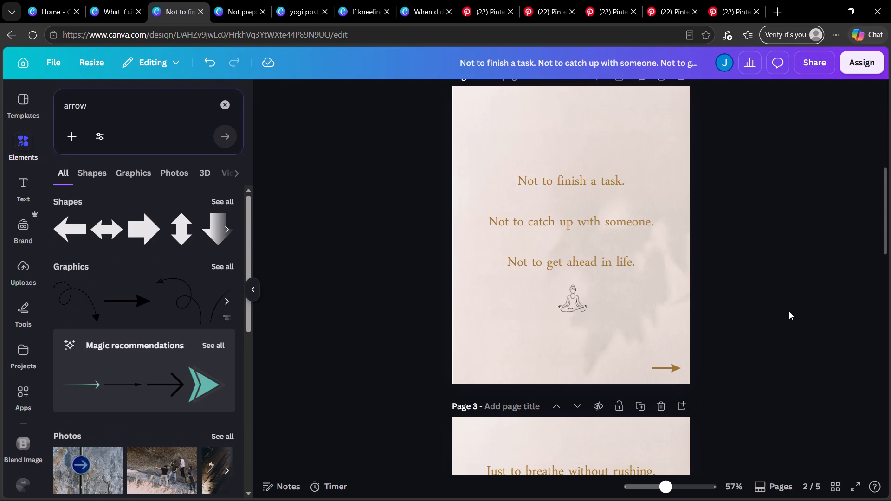
scroll(790, 310, down, 2)
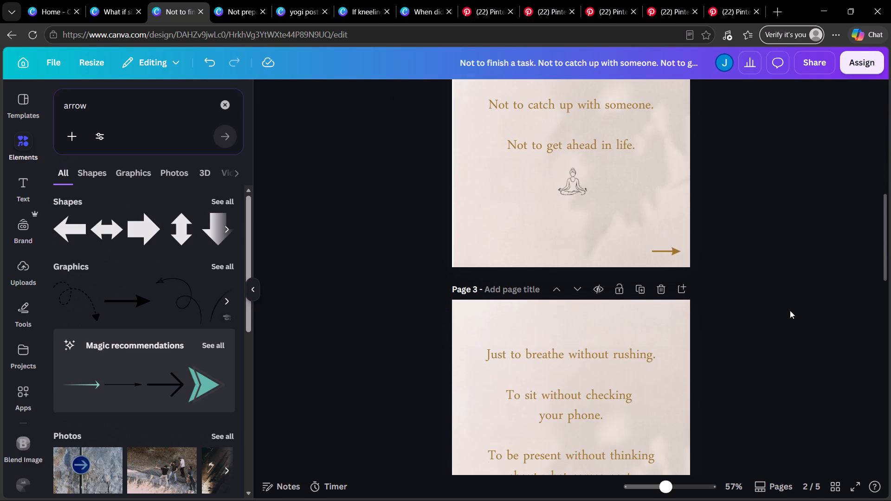
scroll(790, 310, up, 1)
scroll(790, 310, down, 3)
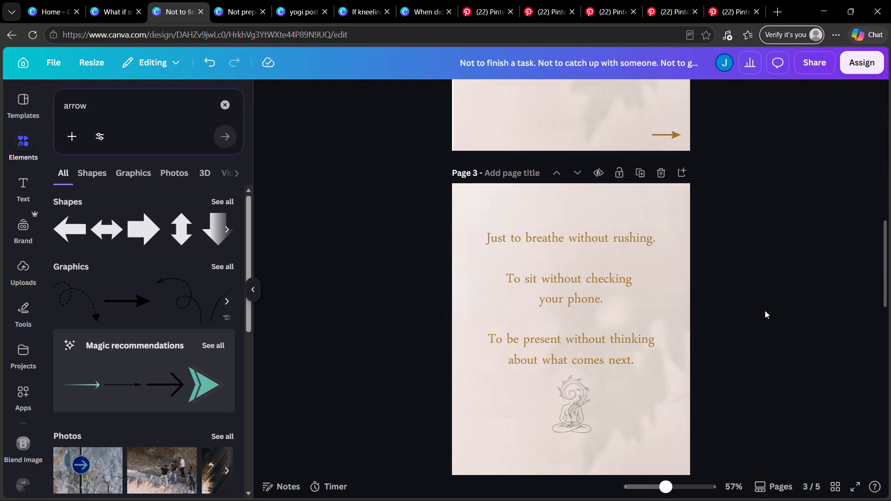
scroll(765, 310, down, 2)
scroll(765, 310, up, 4)
scroll(765, 309, down, 4)
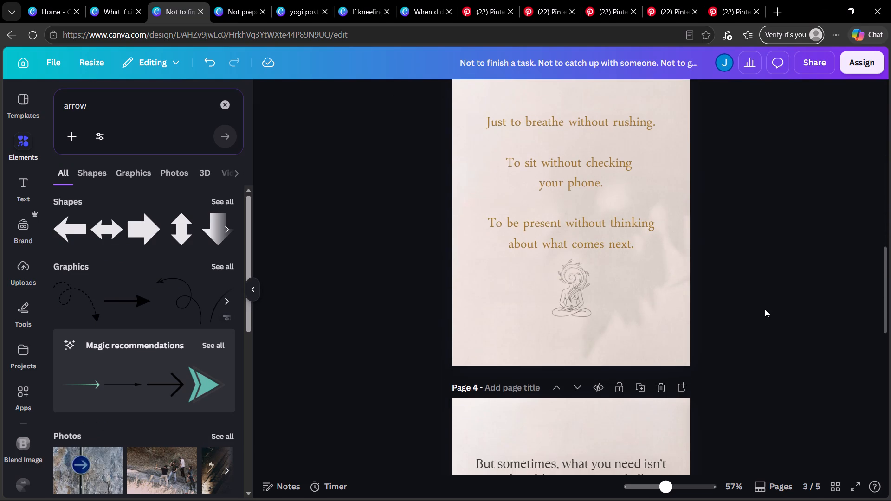
scroll(766, 306, down, 2)
scroll(678, 222, up, 1)
click(582, 174)
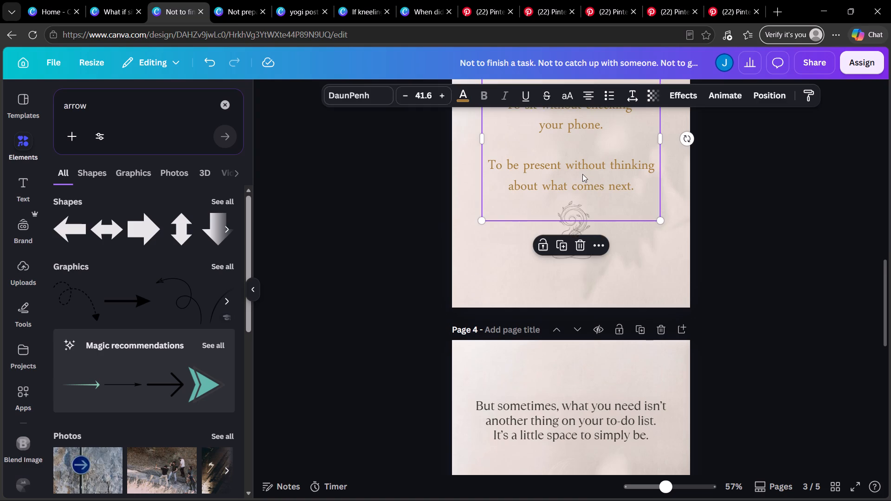
click(560, 243)
drag(588, 157, 583, 200)
scroll(587, 198, down, 3)
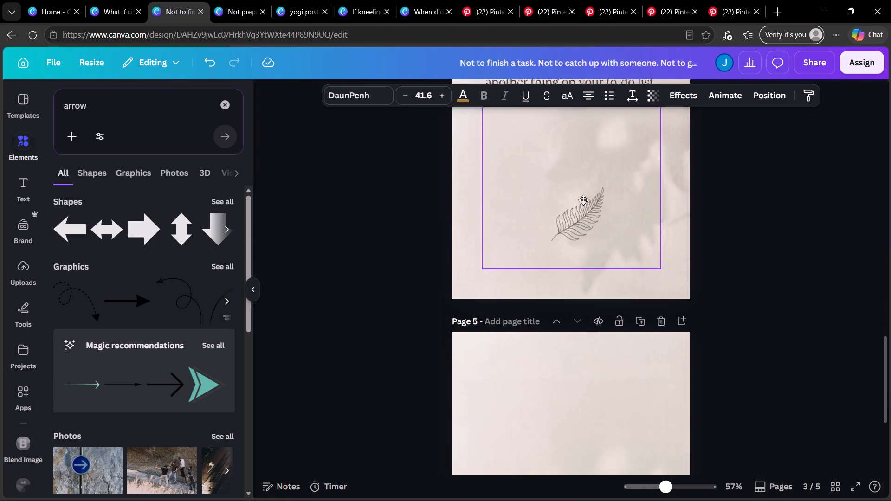
drag(583, 200, 582, 197)
scroll(584, 199, up, 1)
drag(588, 204, 582, 258)
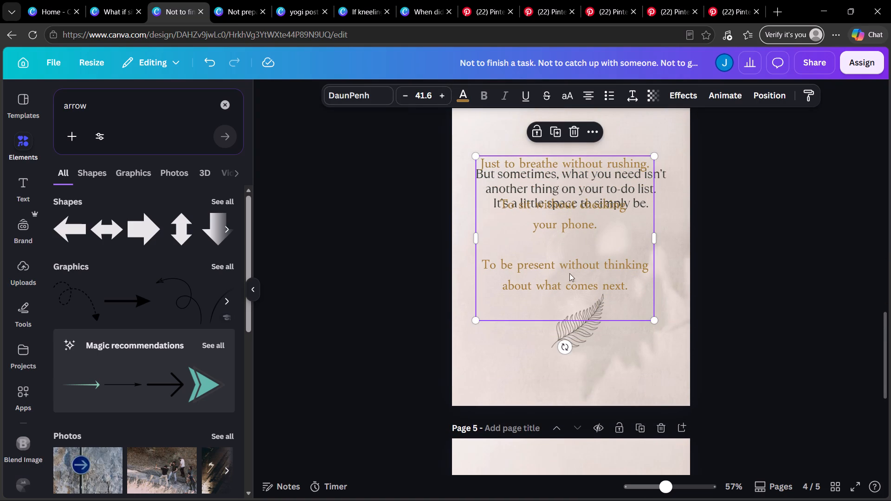
Replace the copied text on page 4 with the Slide 4 sentence from the Yogiverse November plan in Google Docs, without its full stop.
click(574, 266)
click(413, 480)
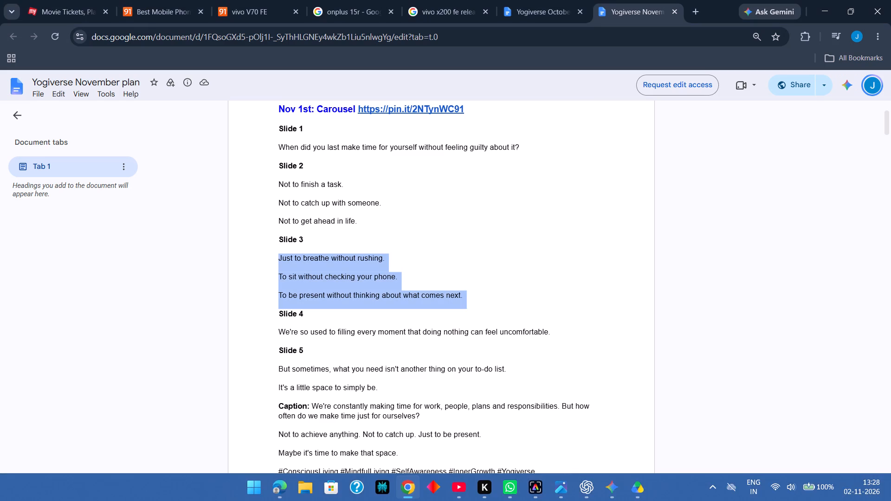
drag(278, 332, 549, 334)
key(ctrl+c)
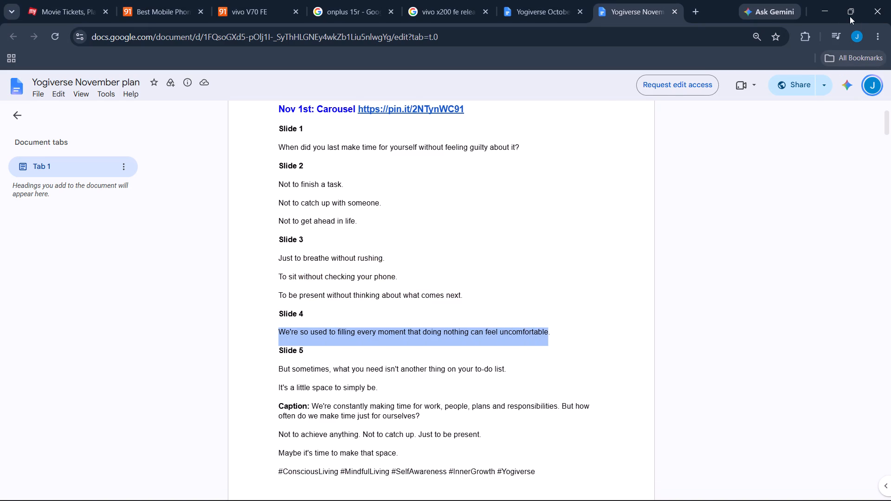
click(820, 0)
key(ctrl+v)
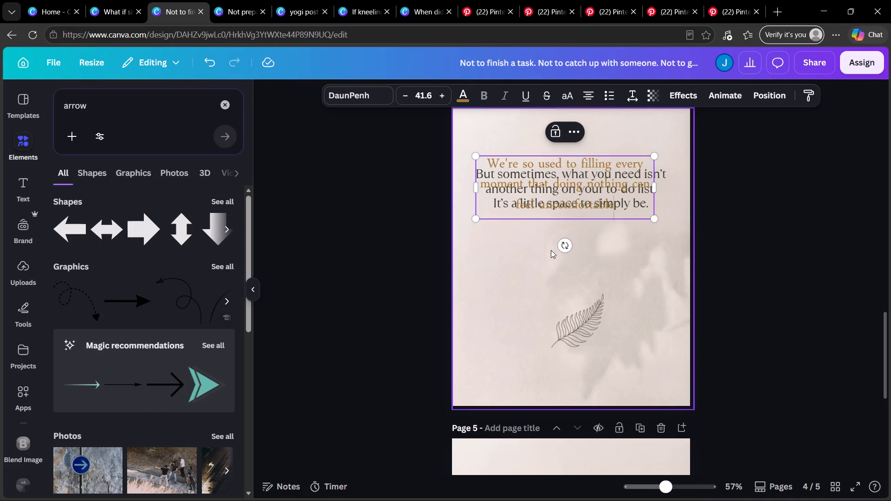
click(812, 259)
Shift the gold text clear of the dark "But sometimes, what you need isn't…" block and move that dark block off page 4.
drag(618, 193, 596, 249)
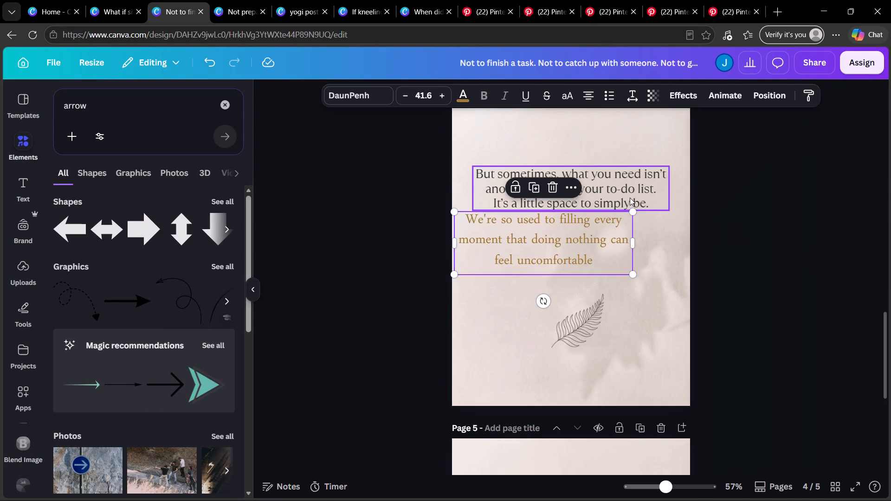
drag(630, 198, 321, 248)
Centre the gold text horizontally around the middle of page 4 and place the fern illustration centred just beneath it.
drag(528, 241, 553, 235)
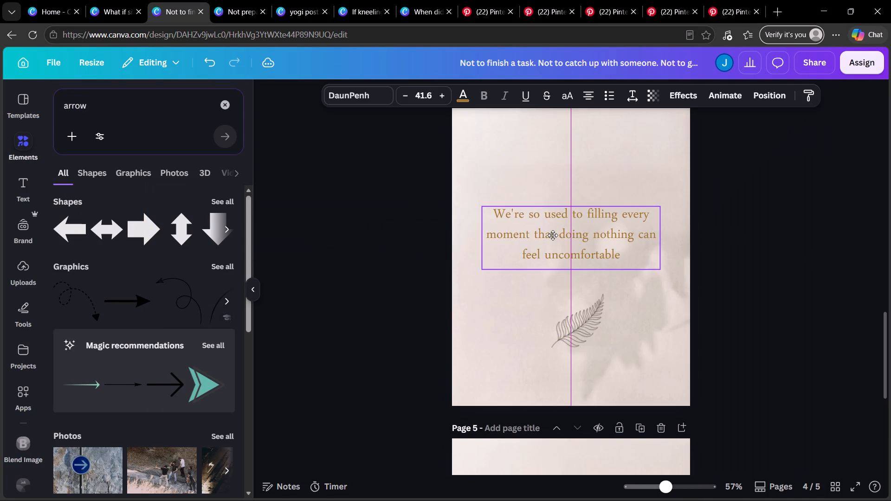
drag(553, 235, 552, 242)
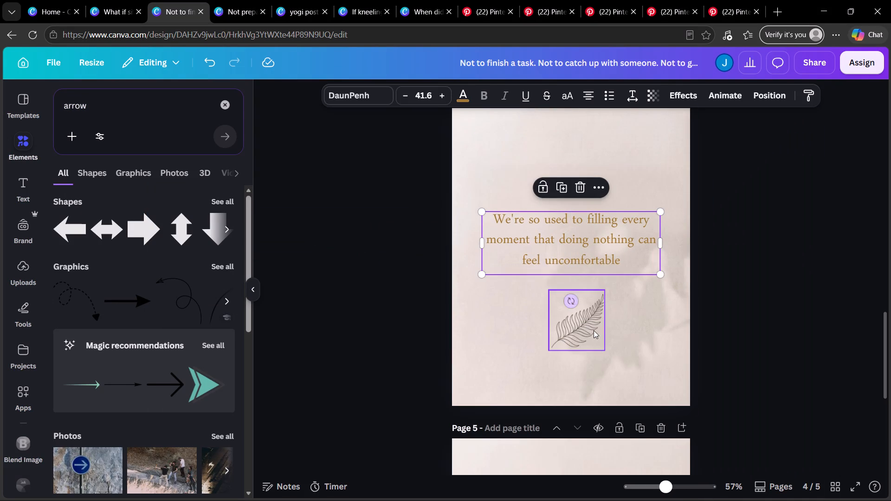
drag(594, 330, 593, 303)
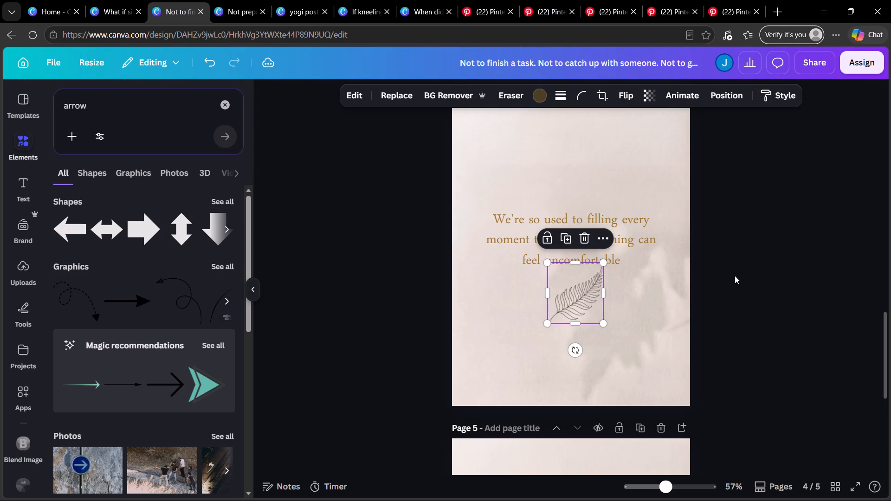
click(736, 276)
drag(630, 247, 630, 239)
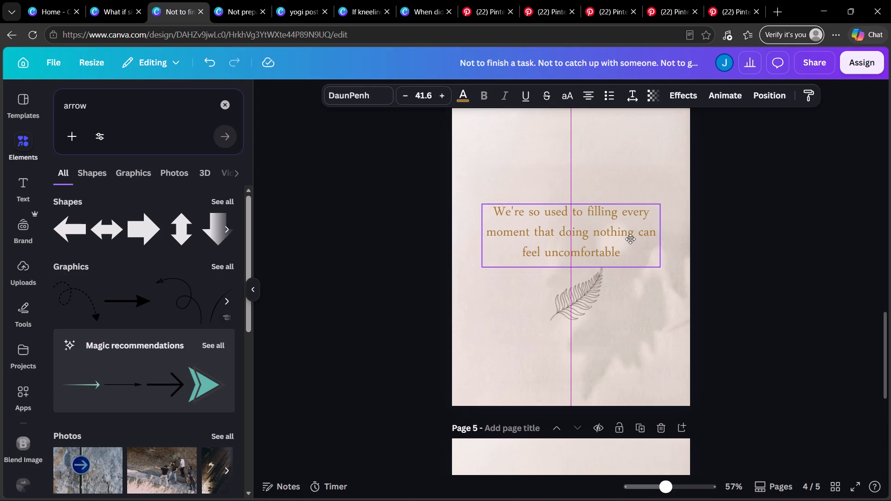
drag(630, 239, 628, 249)
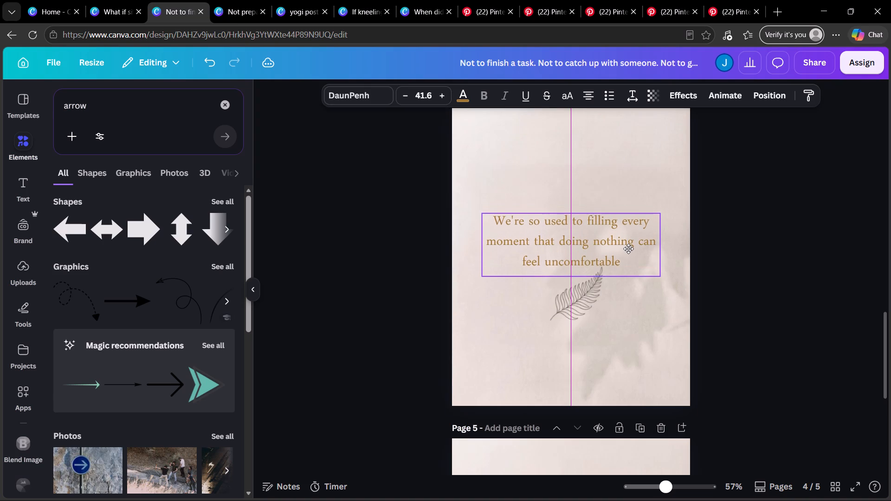
drag(628, 249, 630, 259)
drag(585, 310, 585, 321)
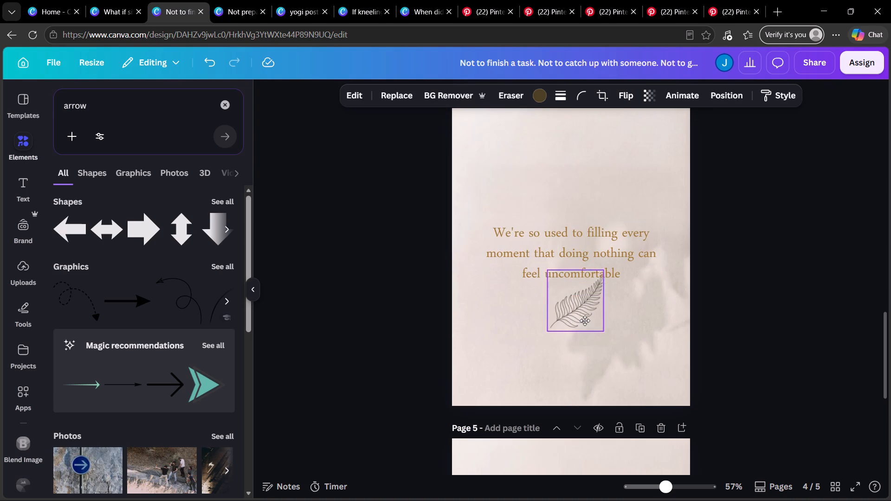
drag(585, 321, 581, 328)
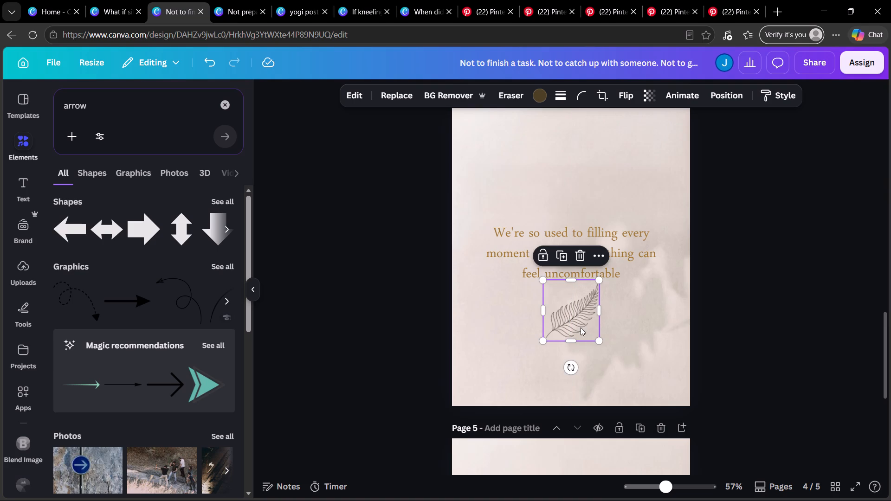
Raise page 4's gold text slightly and set the fern centred directly against the bottom edge of the text box.
click(754, 307)
drag(610, 249, 611, 230)
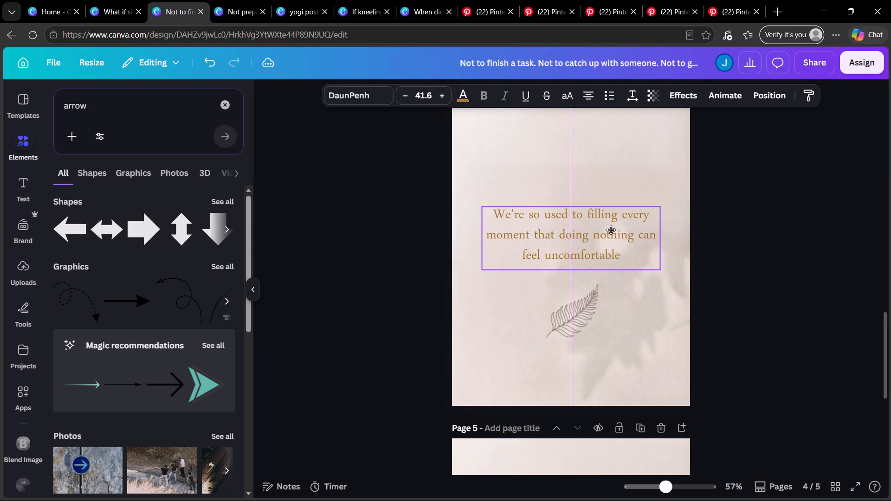
drag(611, 230, 611, 239)
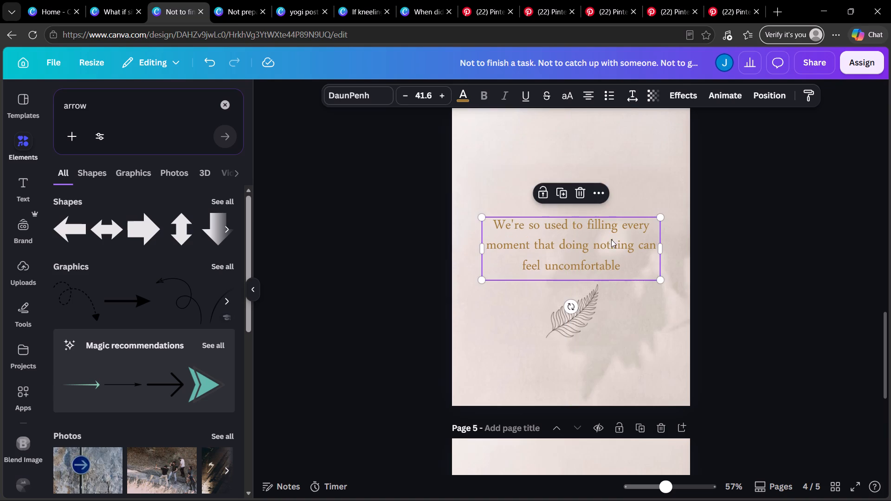
drag(583, 315, 587, 308)
click(689, 297)
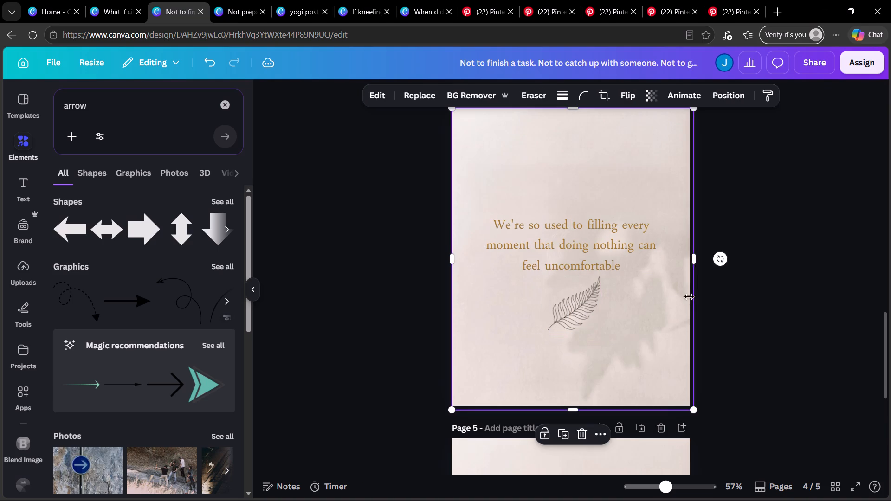
click(770, 298)
scroll(768, 298, up, 1)
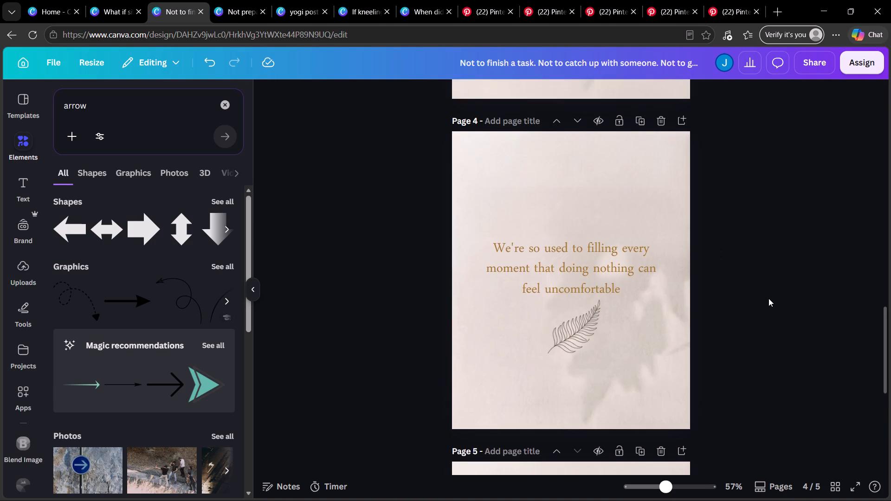
drag(630, 295, 627, 283)
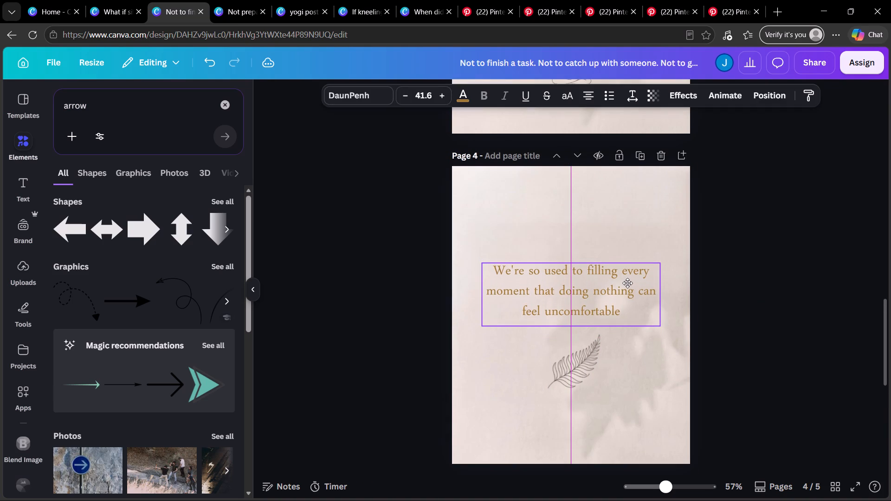
drag(627, 283, 630, 282)
drag(586, 377, 583, 370)
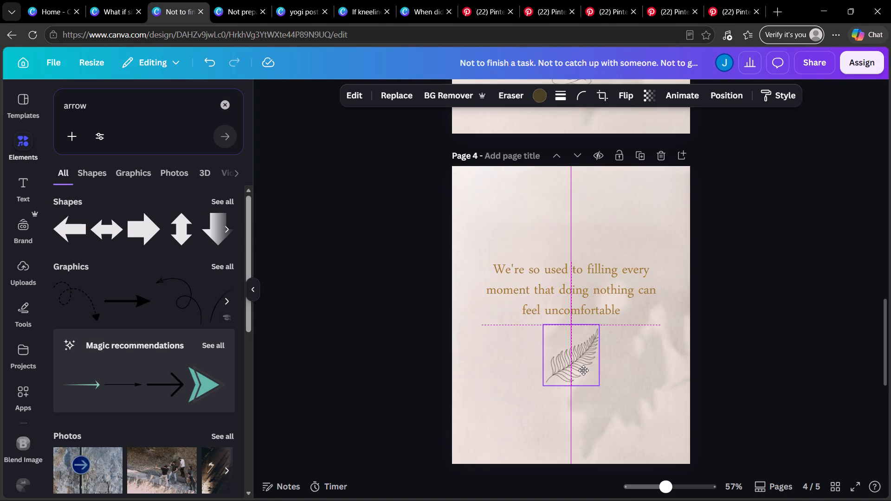
drag(583, 370, 584, 370)
click(753, 333)
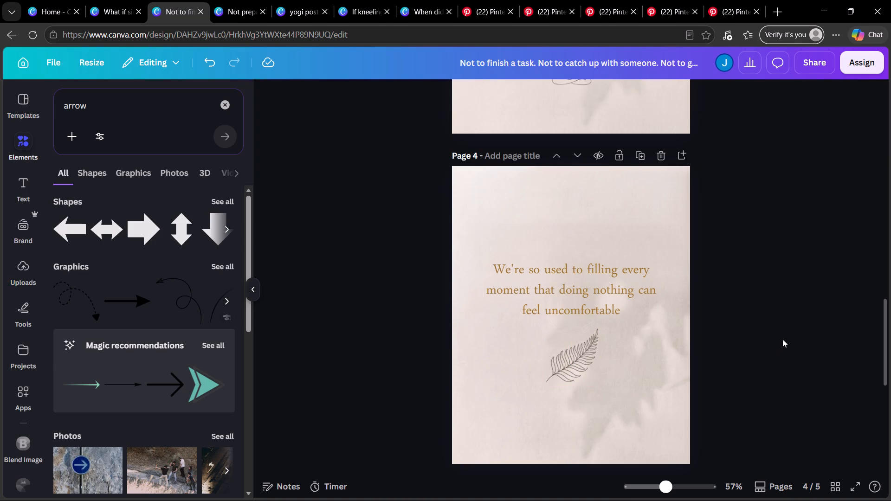